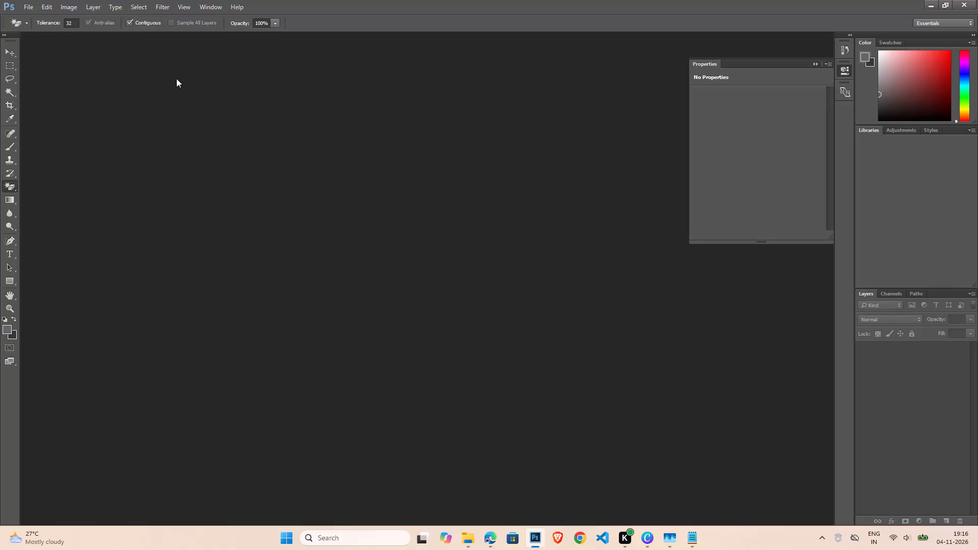
Open the Bug Safari poster image 2ad4dbe4-7d18-44b8-8216-279a3983a00b.png.
key(ctrl+o)
double_click(181, 113)
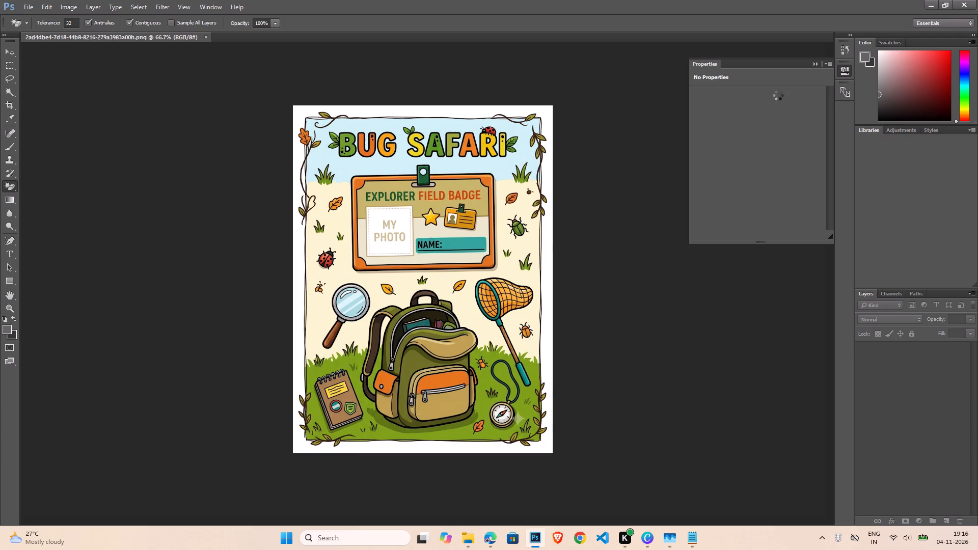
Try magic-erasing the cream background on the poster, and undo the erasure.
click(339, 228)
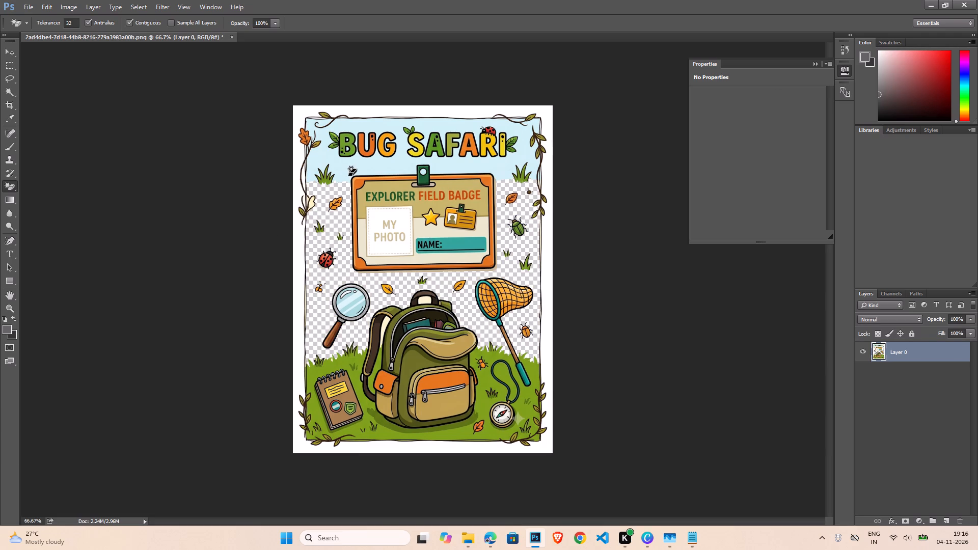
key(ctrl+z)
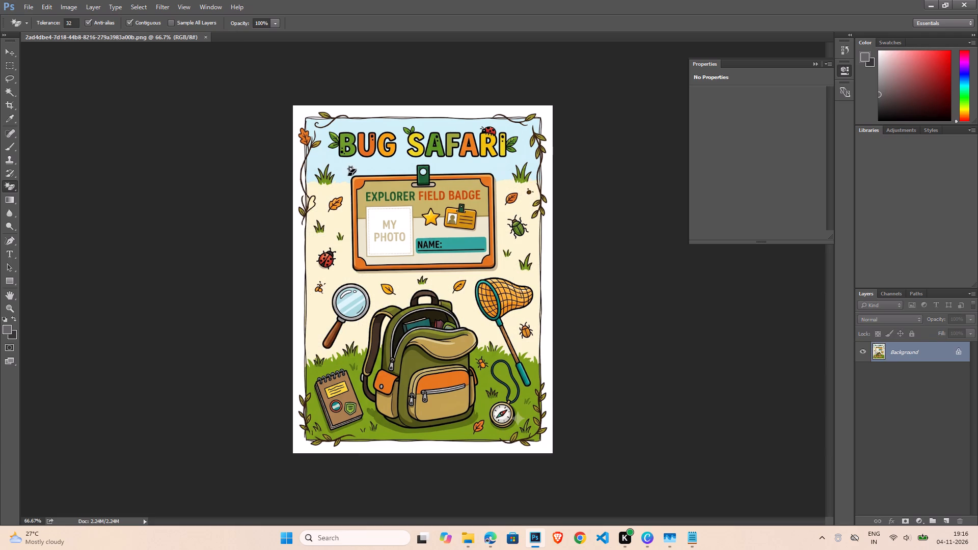
Crop the poster to just the Explorer Field Badge with its clip, about 15 cm wide and 11 cm high.
key(c)
drag(420, 103, 422, 132)
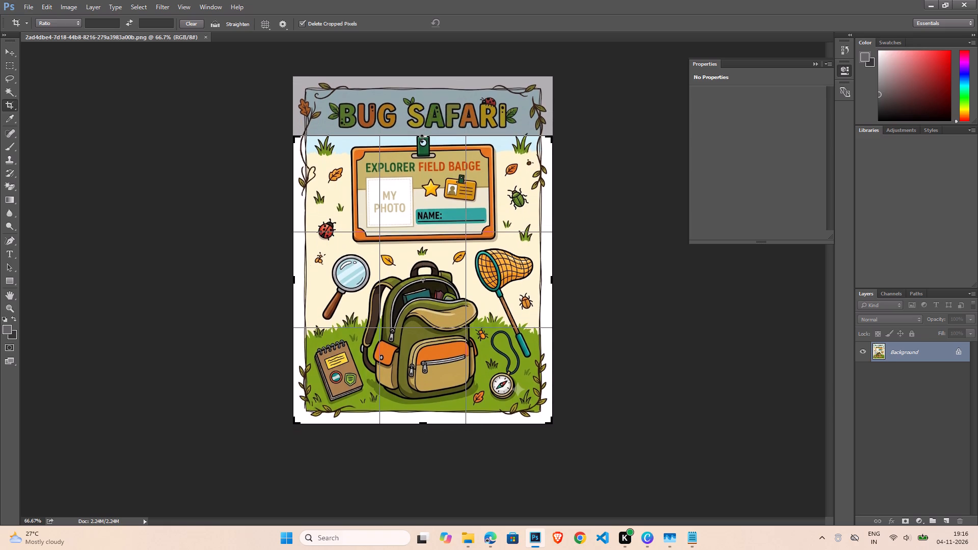
drag(427, 423, 443, 331)
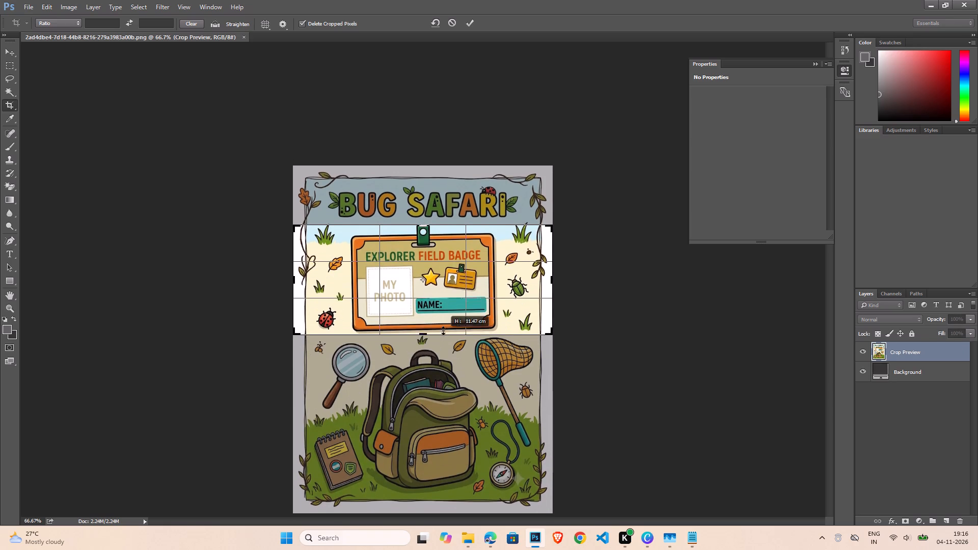
drag(443, 331, 444, 333)
drag(553, 279, 552, 279)
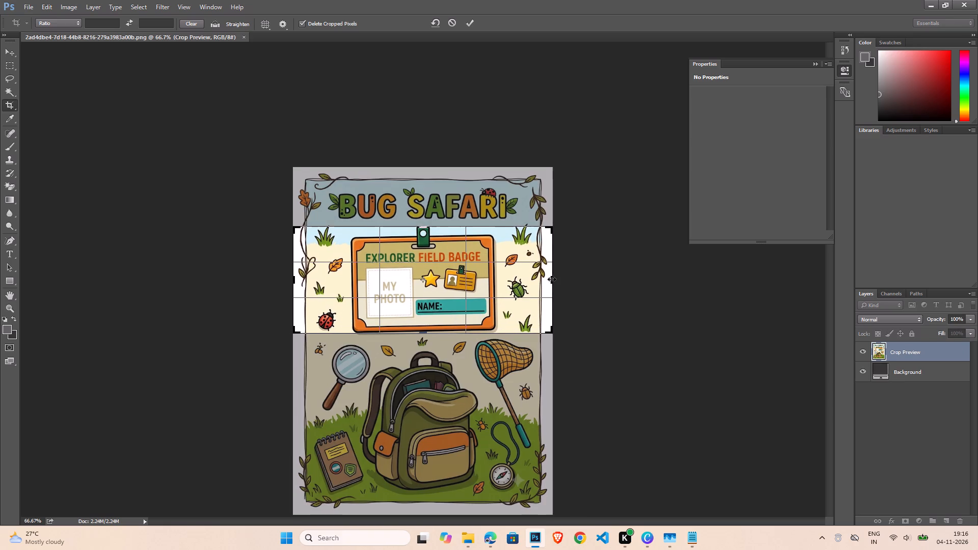
drag(552, 279, 524, 282)
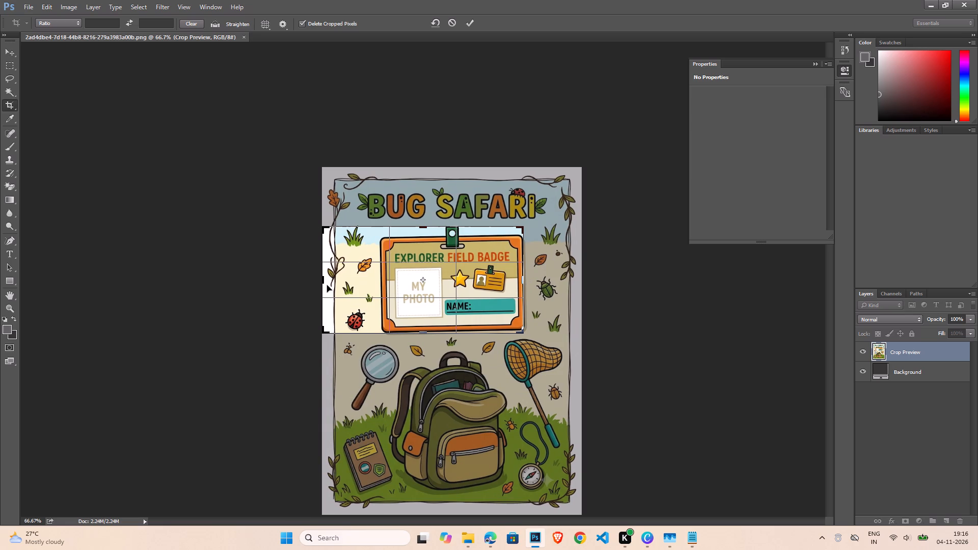
drag(322, 283, 350, 291)
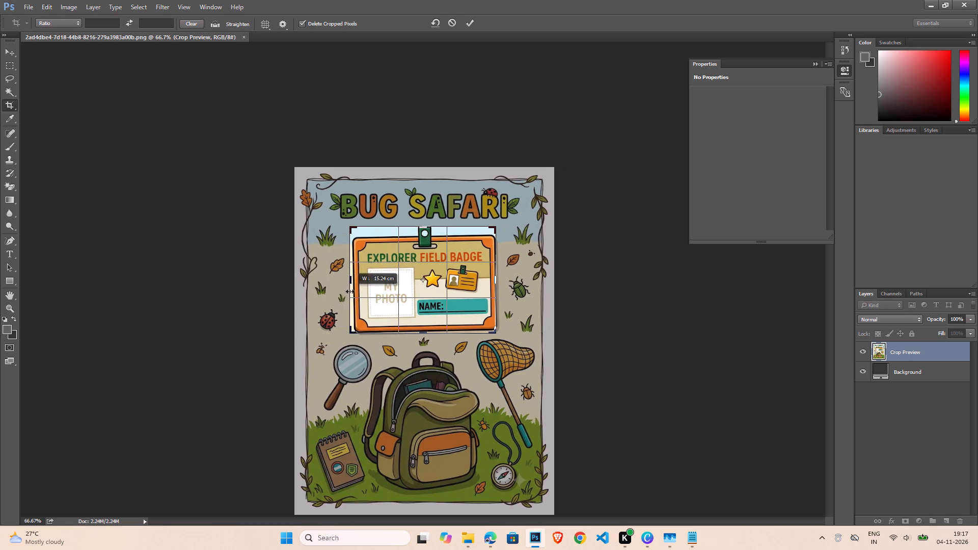
drag(350, 291, 352, 294)
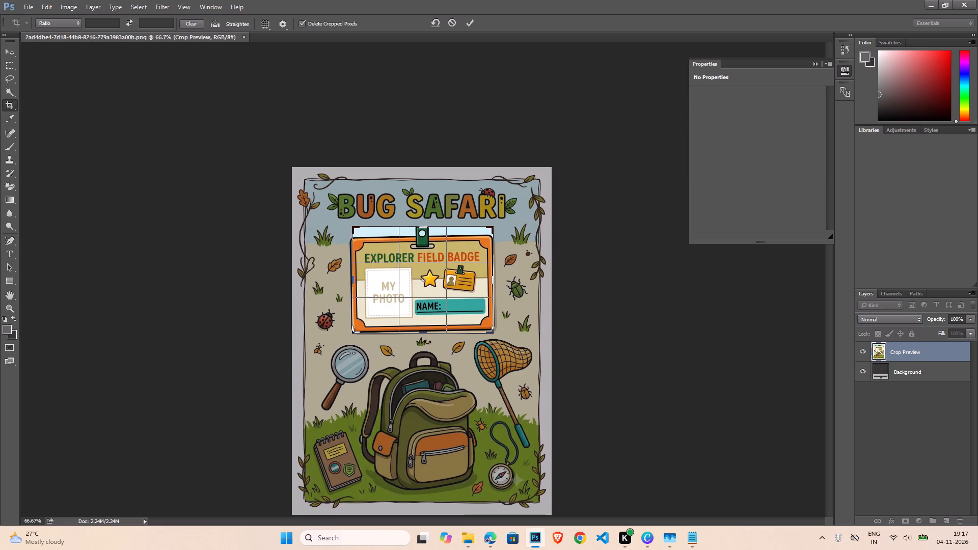
click(420, 344)
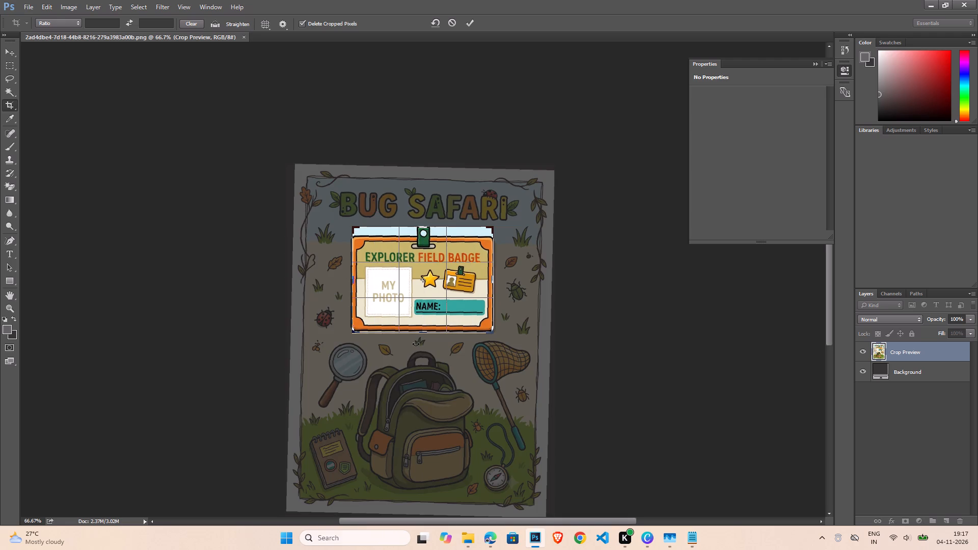
key(Return)
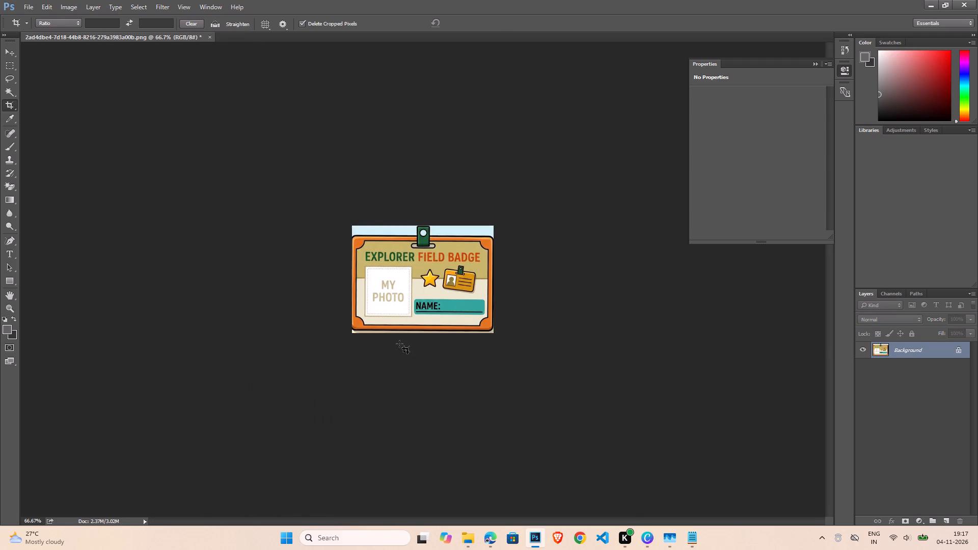
Erase the background strips above and below the badge and inside the clip's hole with the Magic Eraser.
key(ctrl+plus)
key(ctrl+plus)
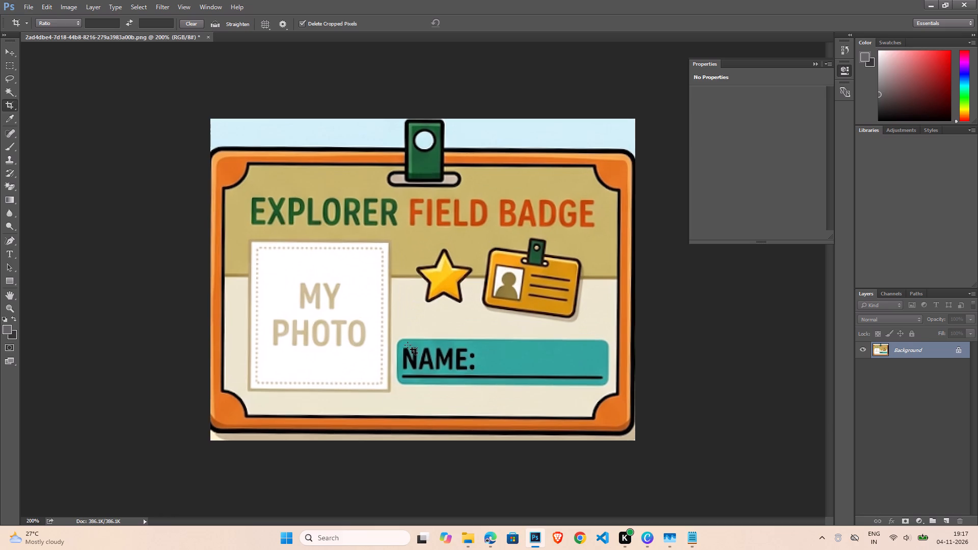
scroll(407, 345, down, 2)
right_click(10, 184)
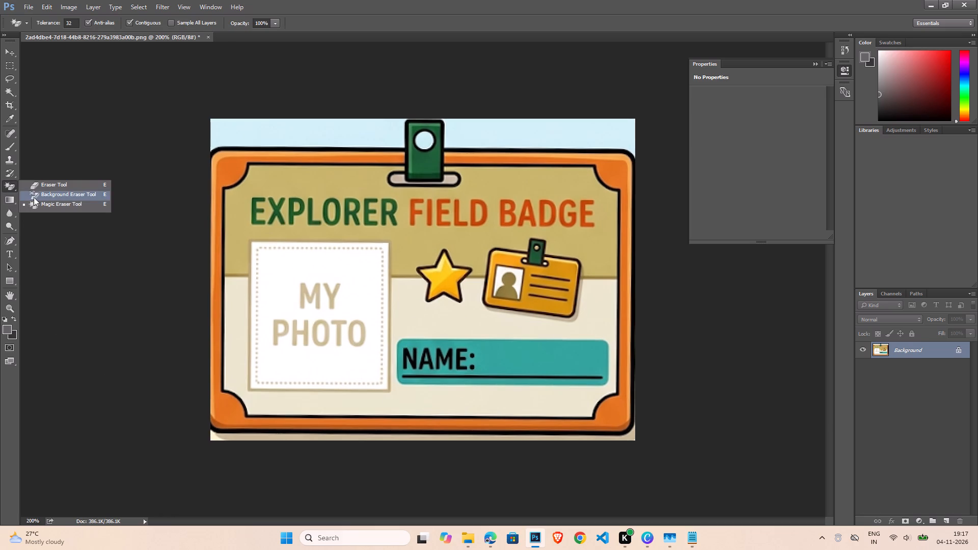
click(39, 206)
click(222, 442)
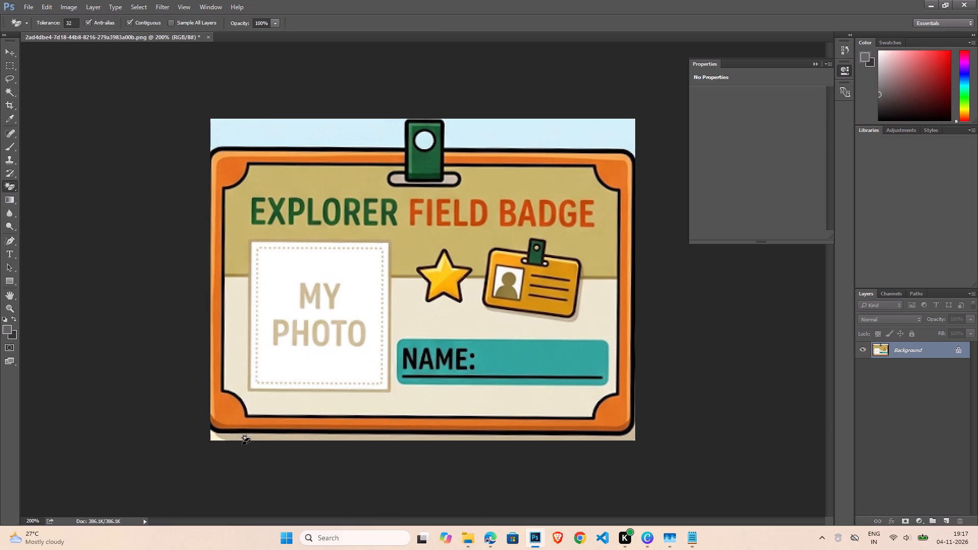
click(240, 438)
click(210, 440)
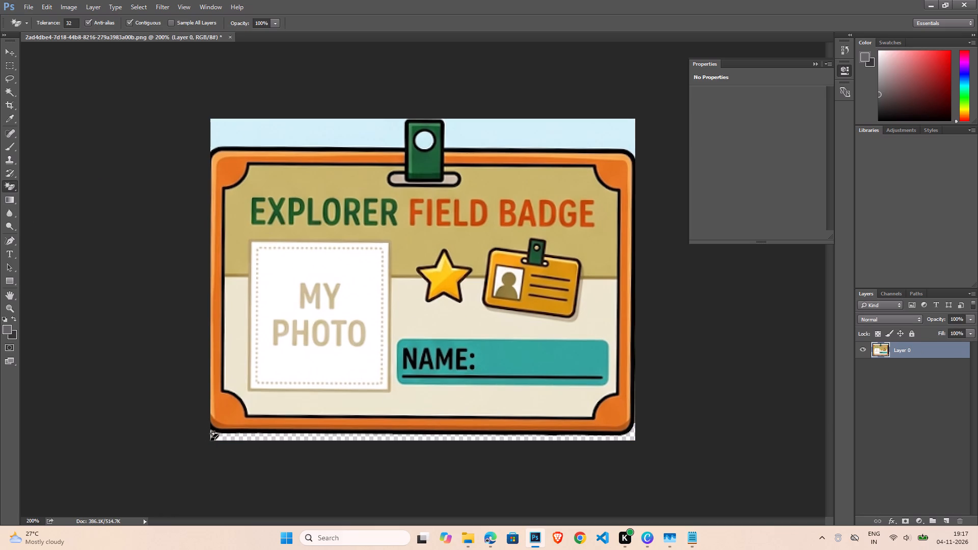
click(205, 439)
click(285, 127)
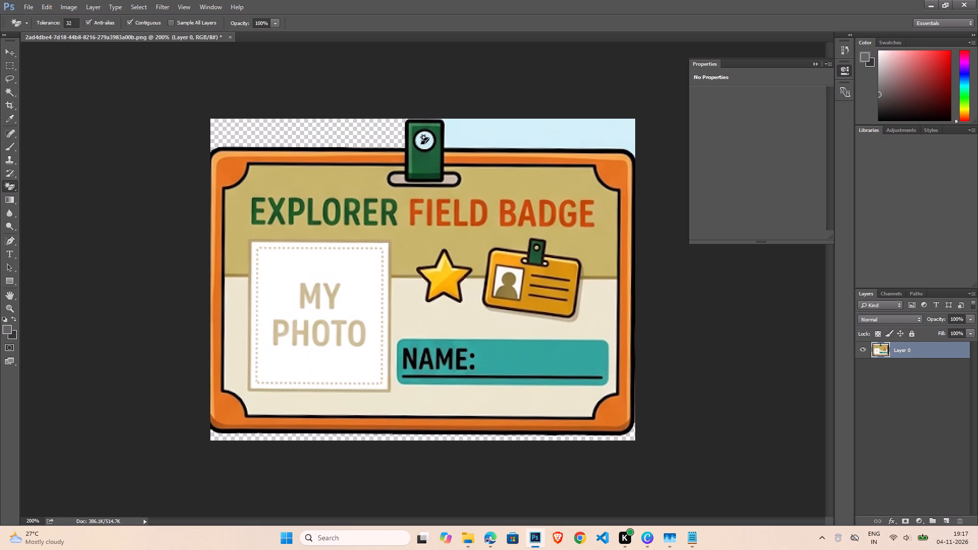
click(421, 144)
click(491, 133)
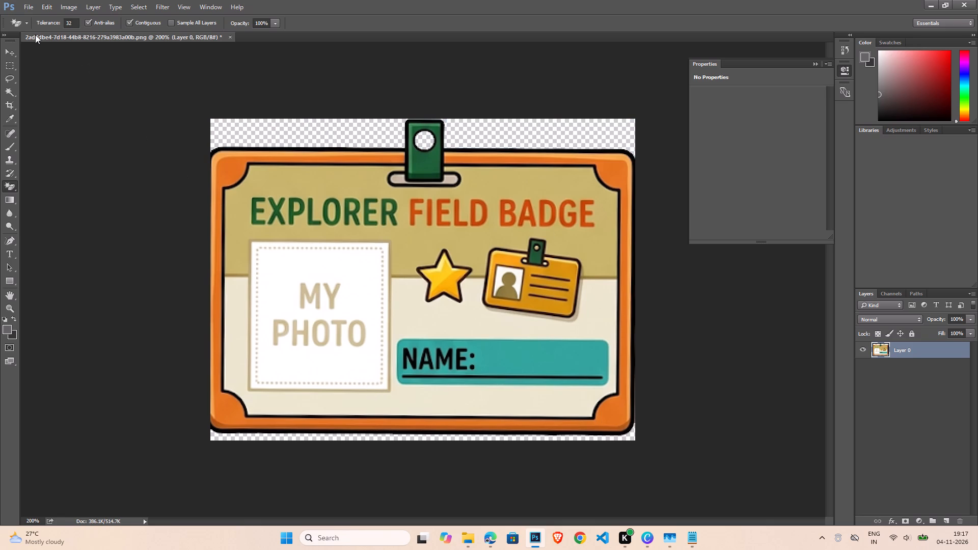
Save a PNG copy of the cut-out named "badge" with smallest compression and no interlacing.
click(26, 6)
click(68, 120)
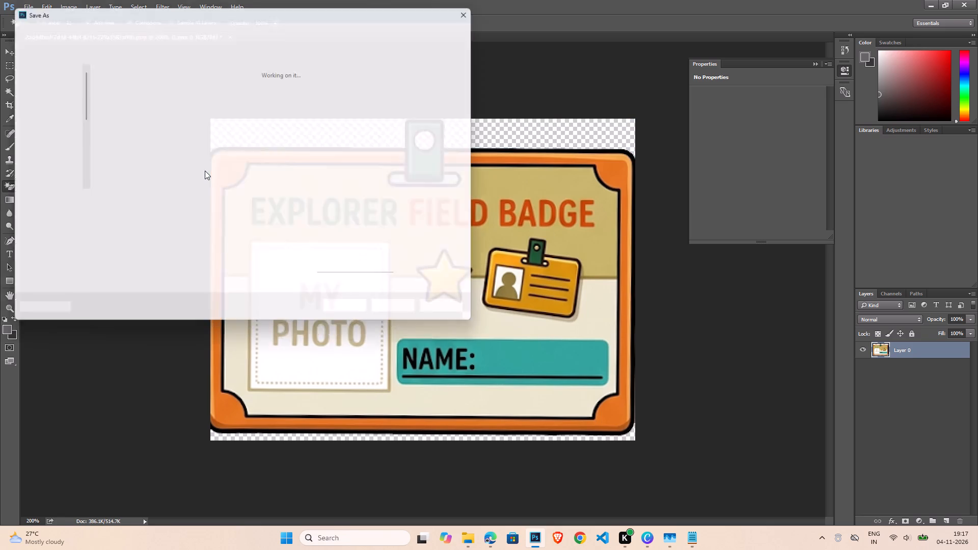
click(174, 221)
click(208, 202)
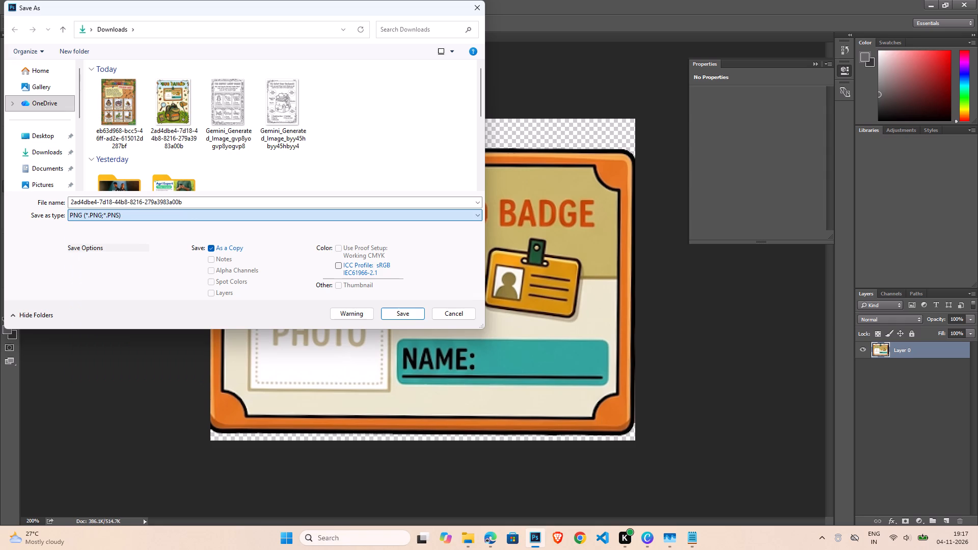
click(208, 202)
text(badge)
key(Return)
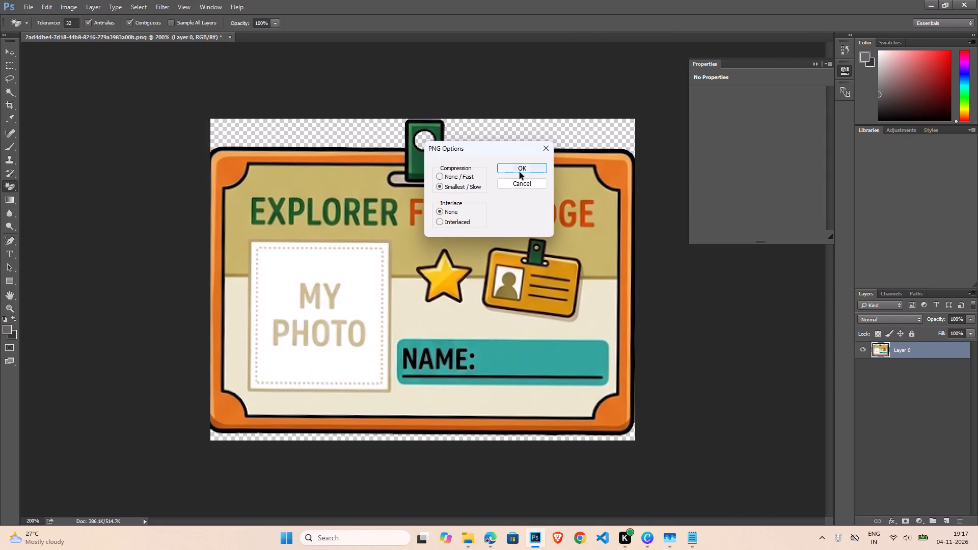
click(520, 172)
Switch to Canva and delete the blank clip badge group from the BUG SAFARI page.
click(649, 539)
click(584, 240)
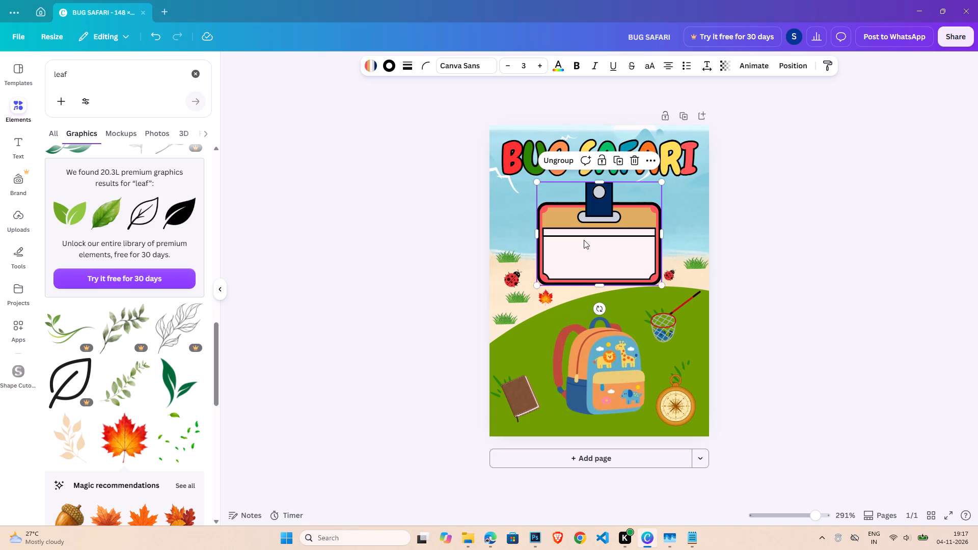
key(Delete)
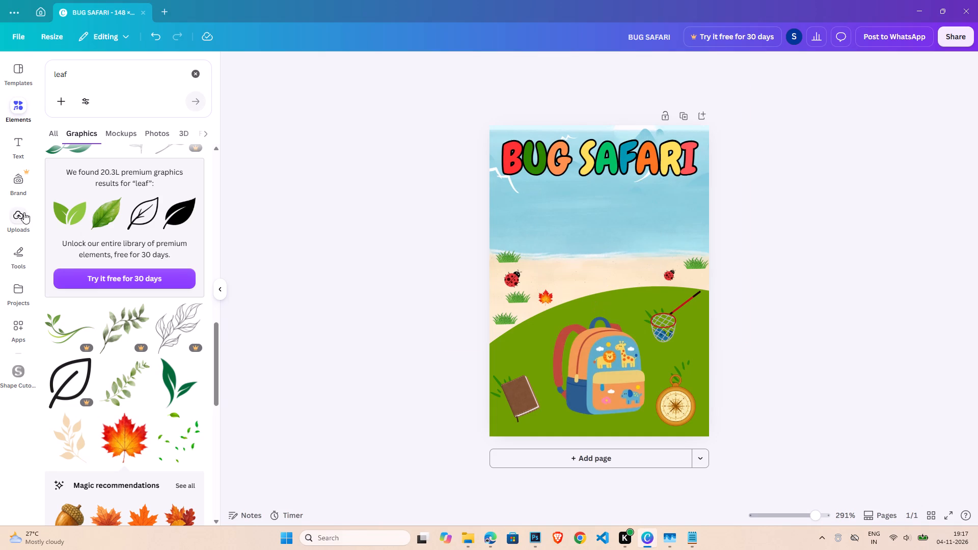
Upload the saved badge image and add it to the BUG SAFARI page.
click(24, 212)
click(114, 106)
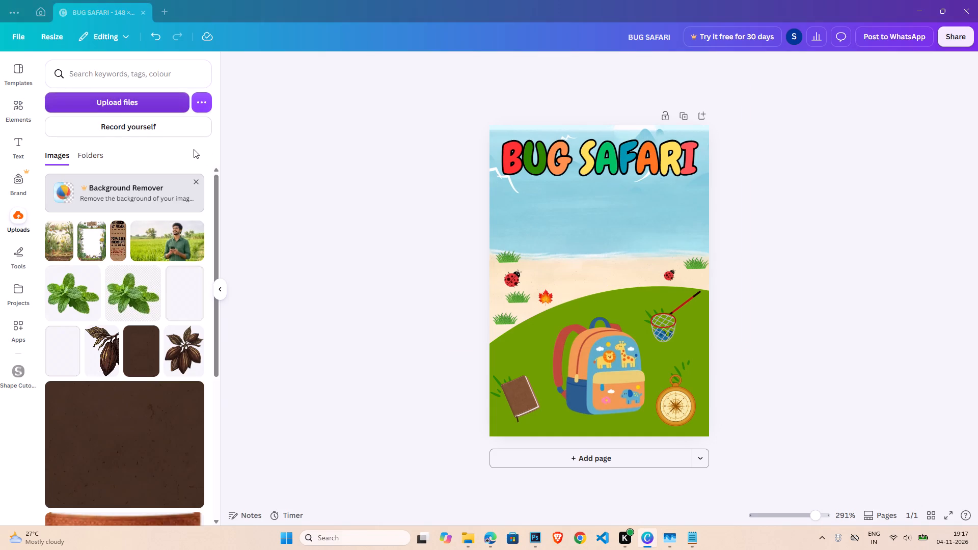
double_click(119, 114)
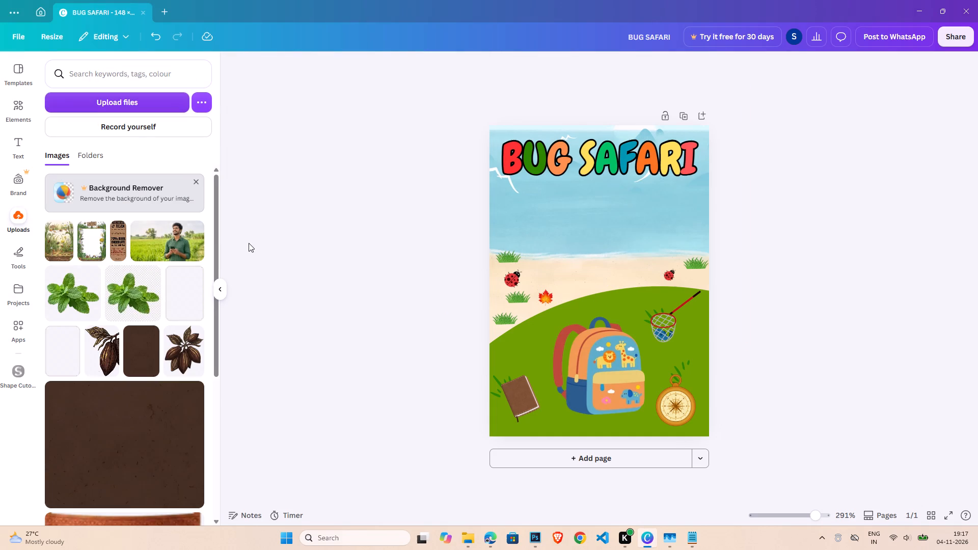
click(105, 248)
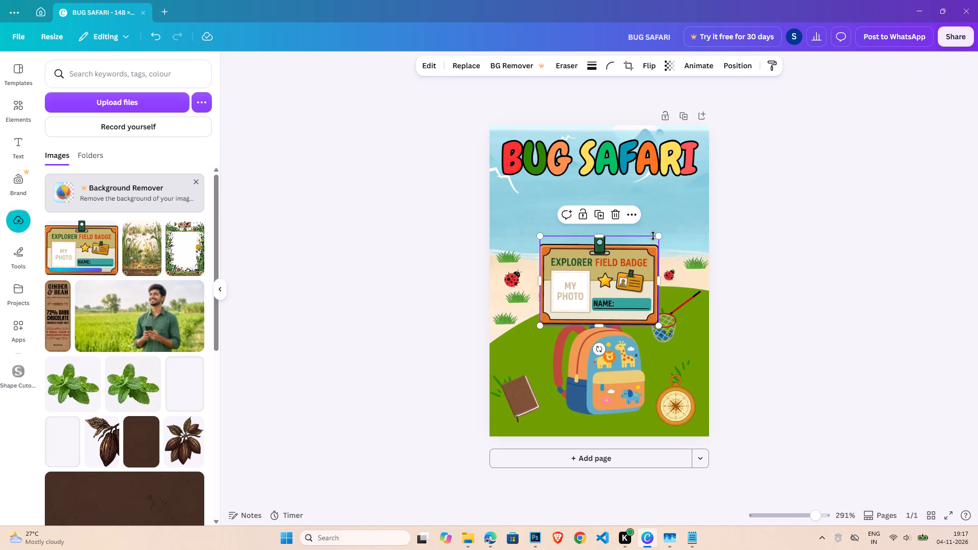
Scale down the badge image and move it up just below the BUG SAFARI title, centred over the backpack.
drag(656, 235, 624, 248)
drag(590, 302, 601, 231)
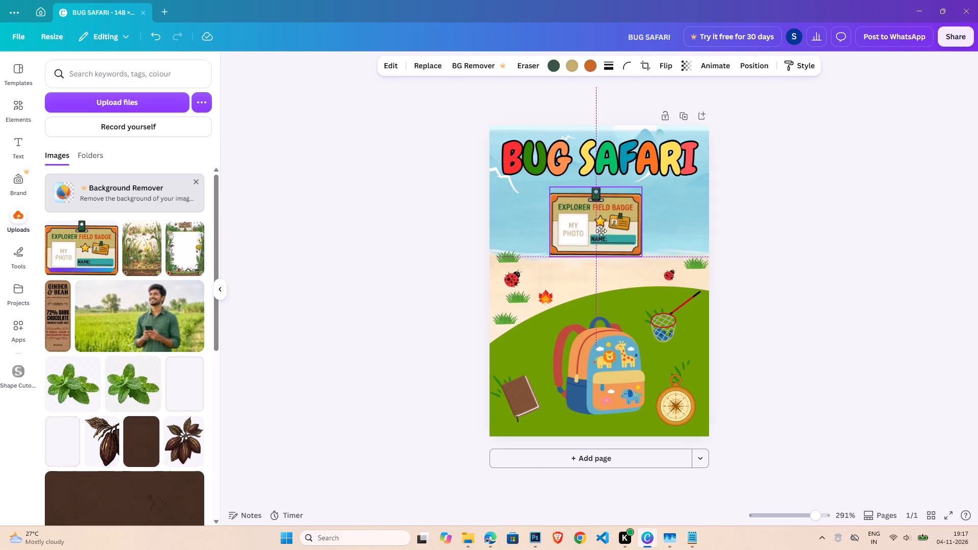
drag(601, 231, 600, 224)
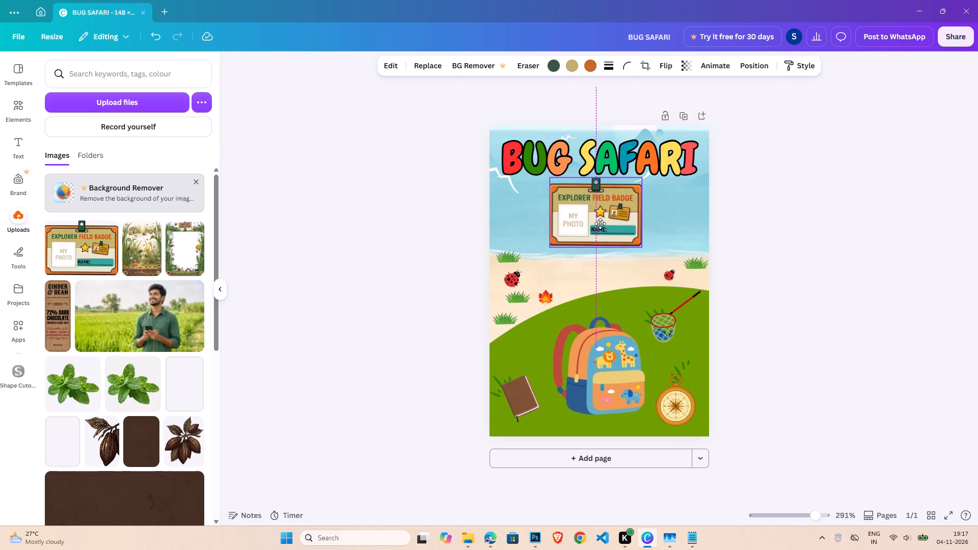
drag(600, 224, 600, 227)
Enlarge the badge in place so it spans roughly half the page width beneath the title.
click(851, 243)
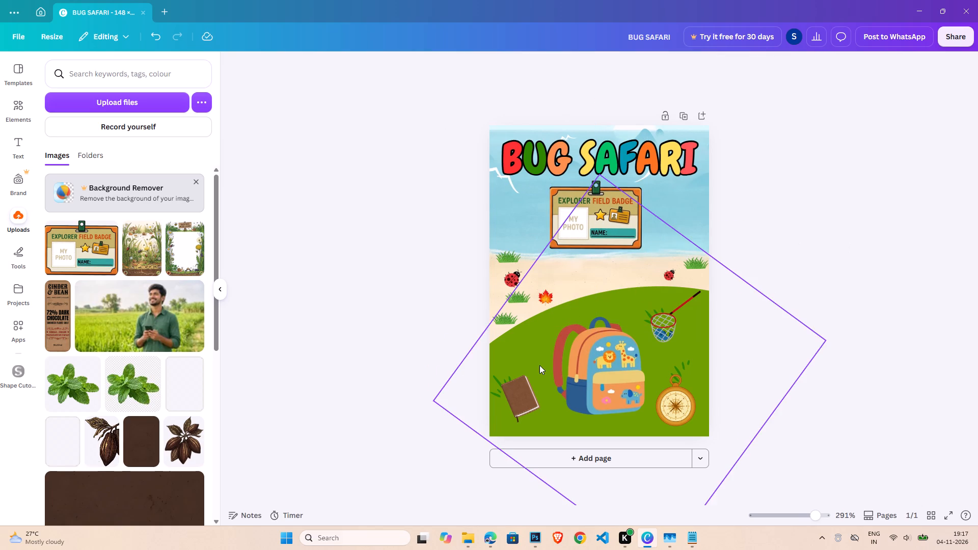
click(601, 224)
click(897, 278)
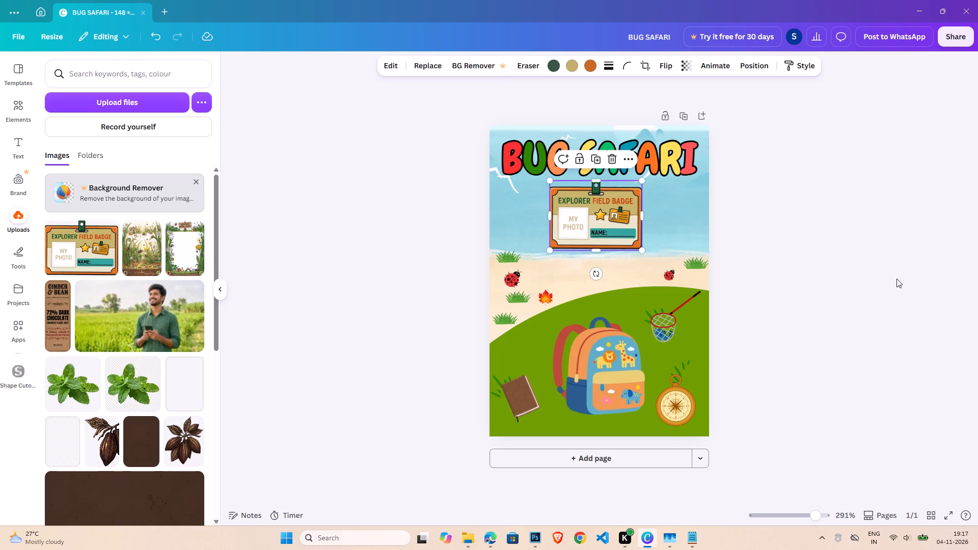
click(629, 226)
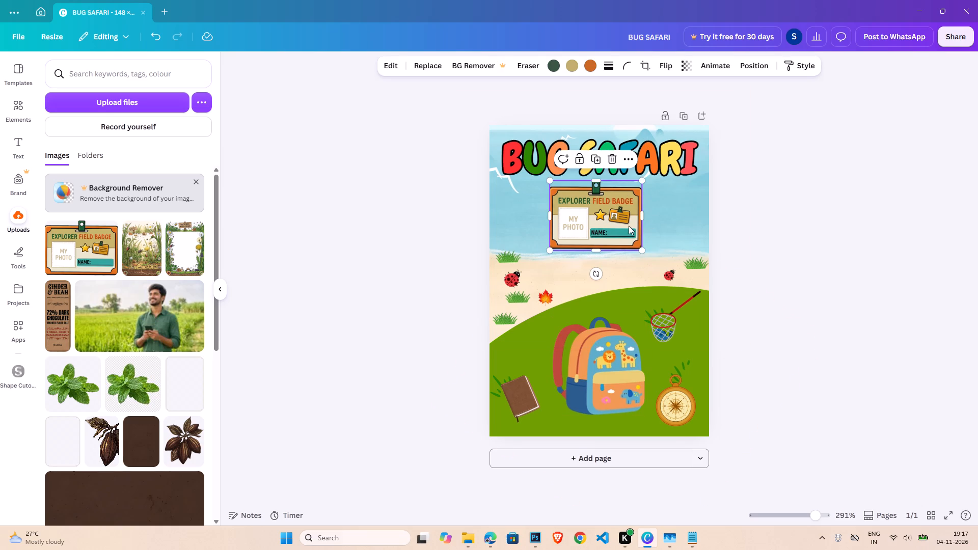
drag(644, 252, 660, 265)
click(645, 238)
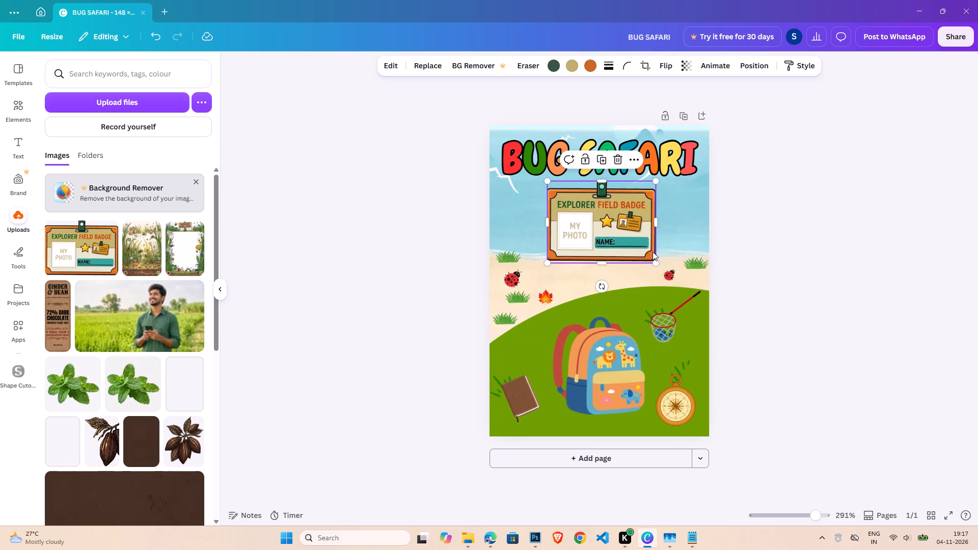
drag(655, 263, 665, 268)
click(645, 242)
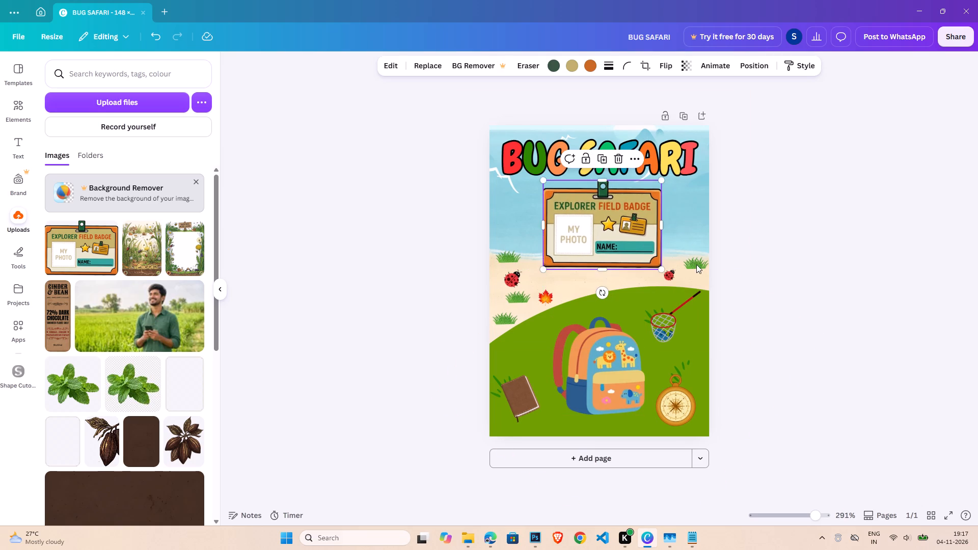
click(753, 292)
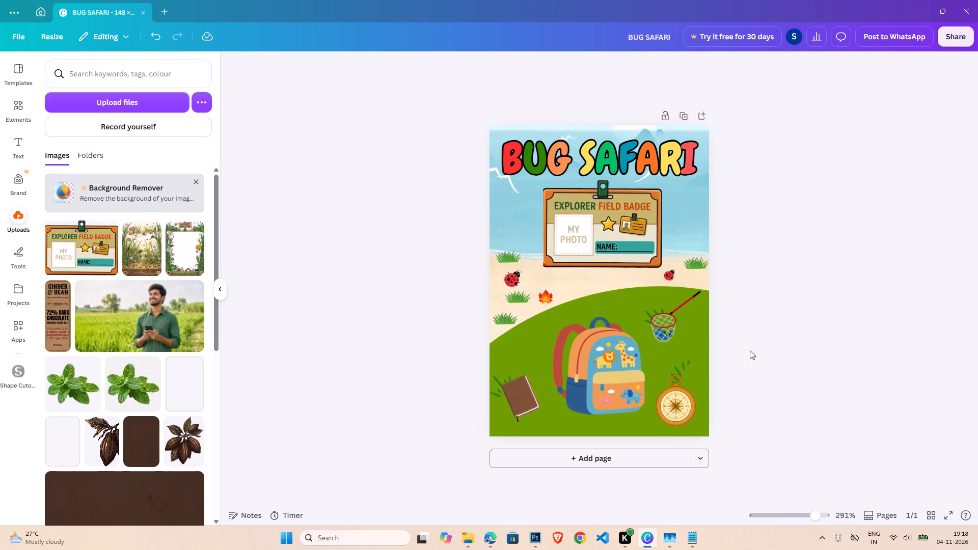
click(738, 280)
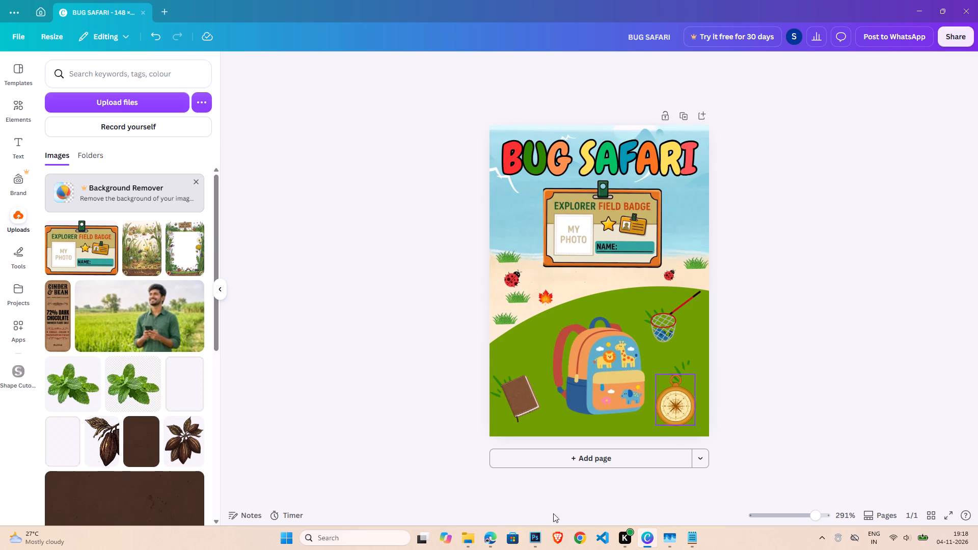
Switch to Photoshop and close the cut-out badge image without saving its changes.
click(525, 538)
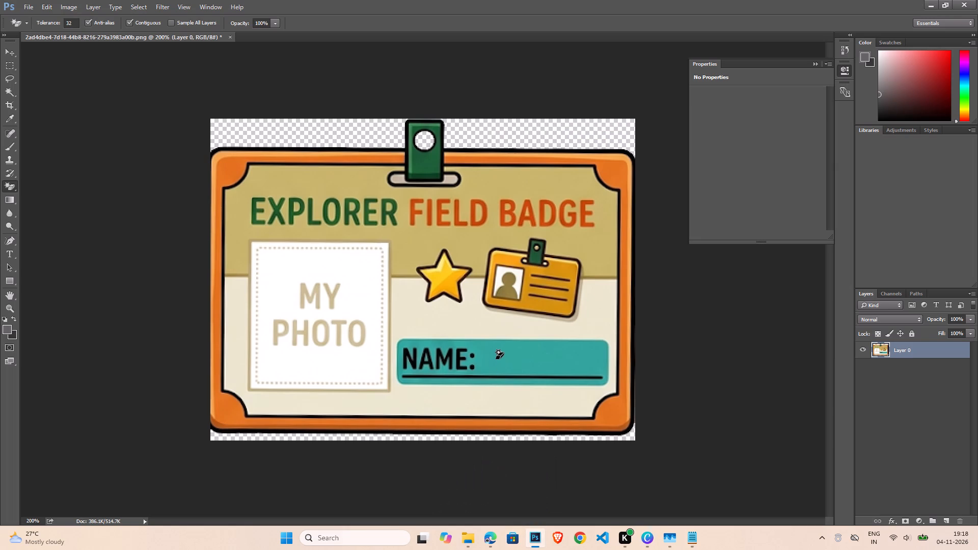
key(ctrl+z)
key(ctrl+z)
click(230, 35)
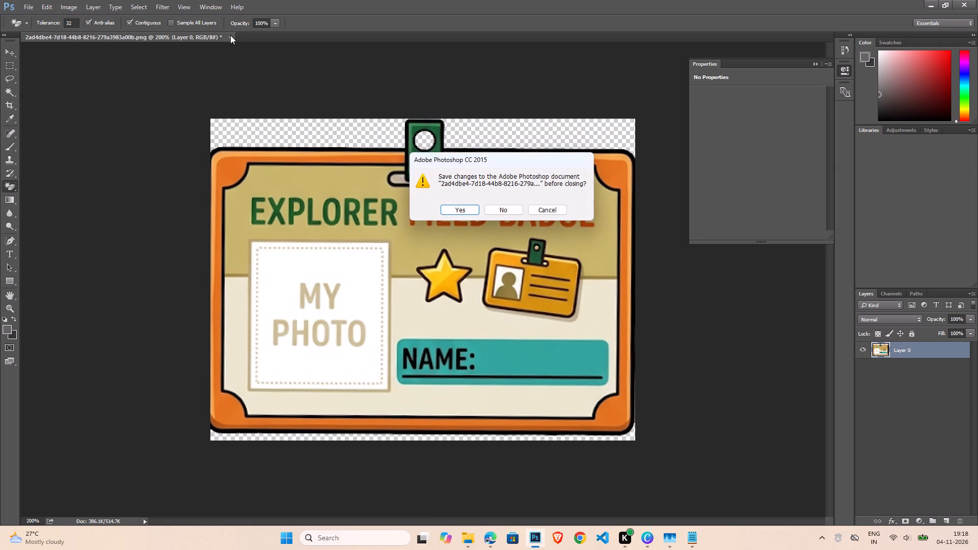
click(513, 211)
Open the full Bug Safari reference image from the Downloads folder.
key(o)
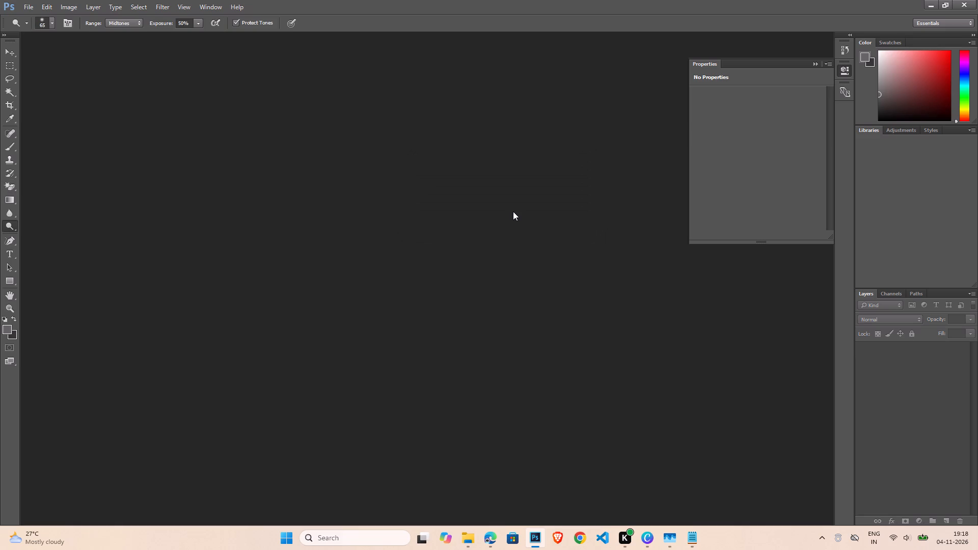
key(ctrl+o)
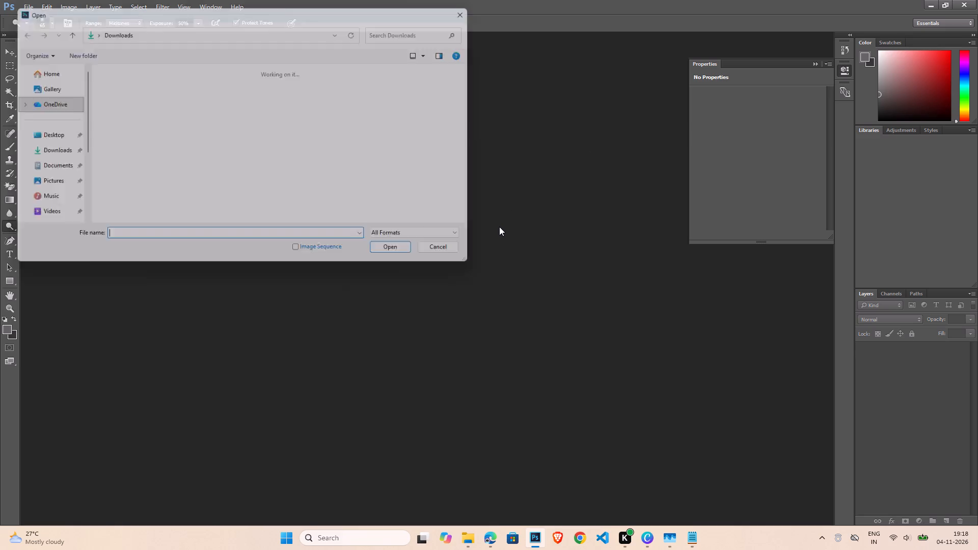
double_click(227, 132)
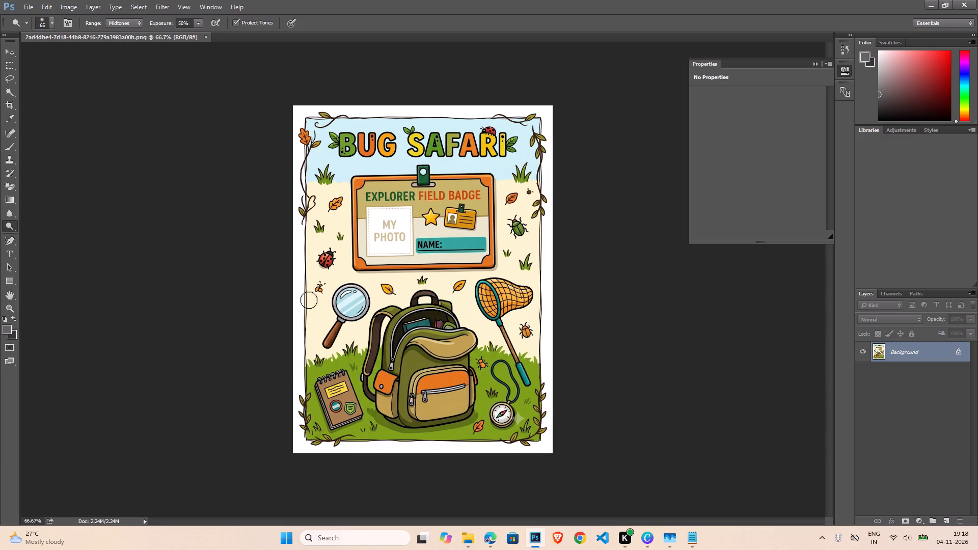
Crop the image to the full-width section from the magnifying glass and net down to the compass, about 17 cm high.
key(c)
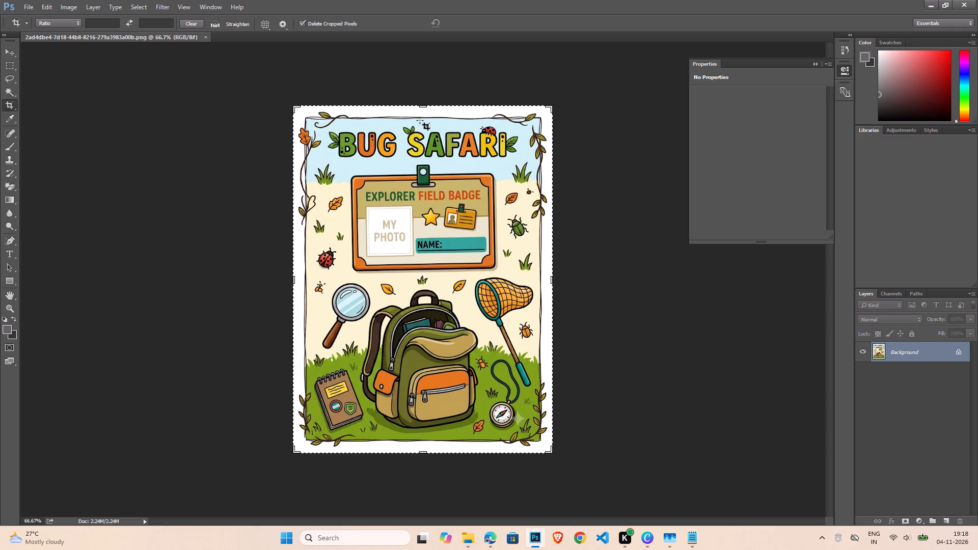
drag(421, 106, 427, 180)
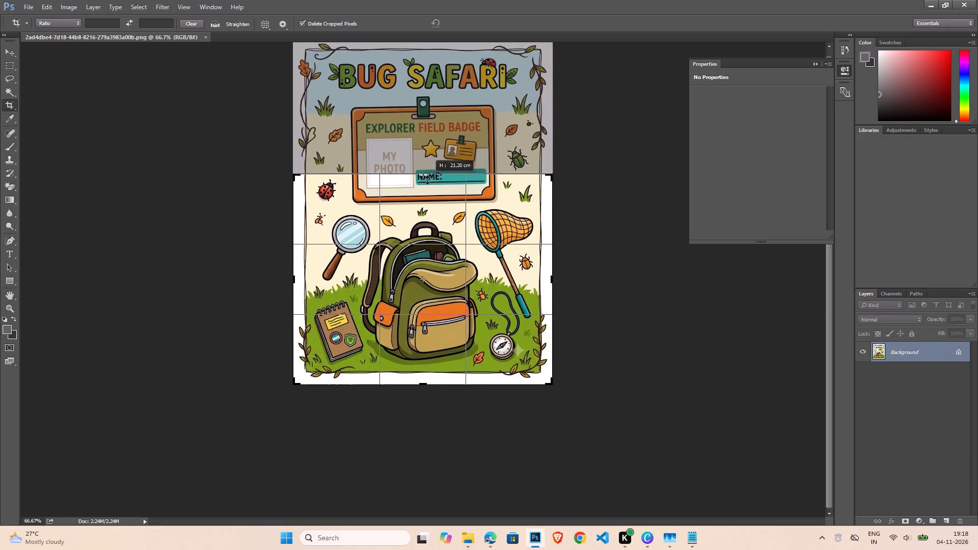
drag(427, 180, 427, 189)
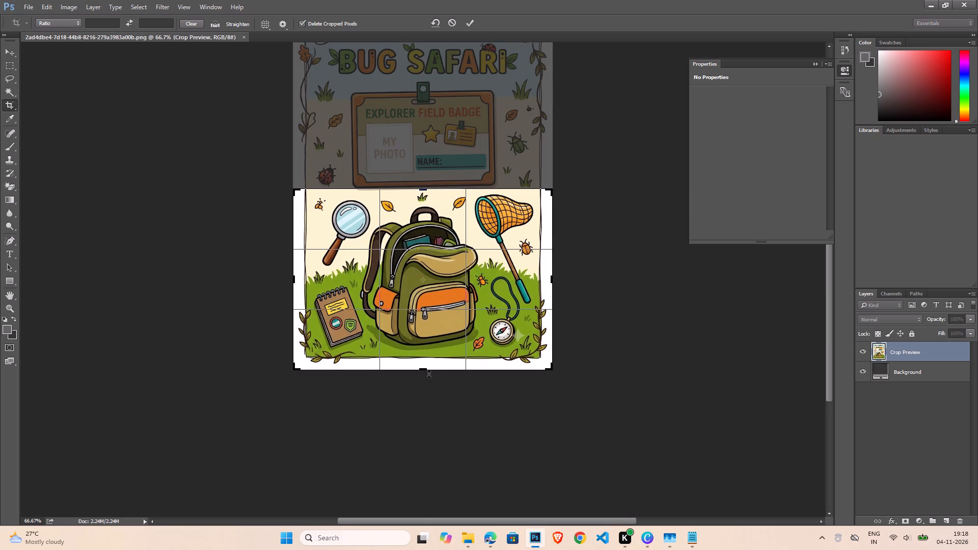
drag(429, 374, 430, 363)
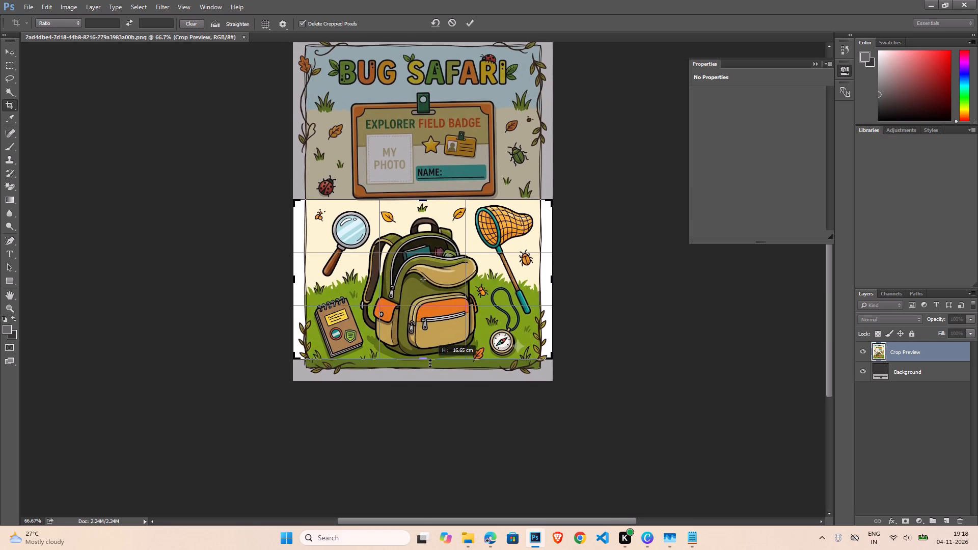
drag(430, 363, 430, 364)
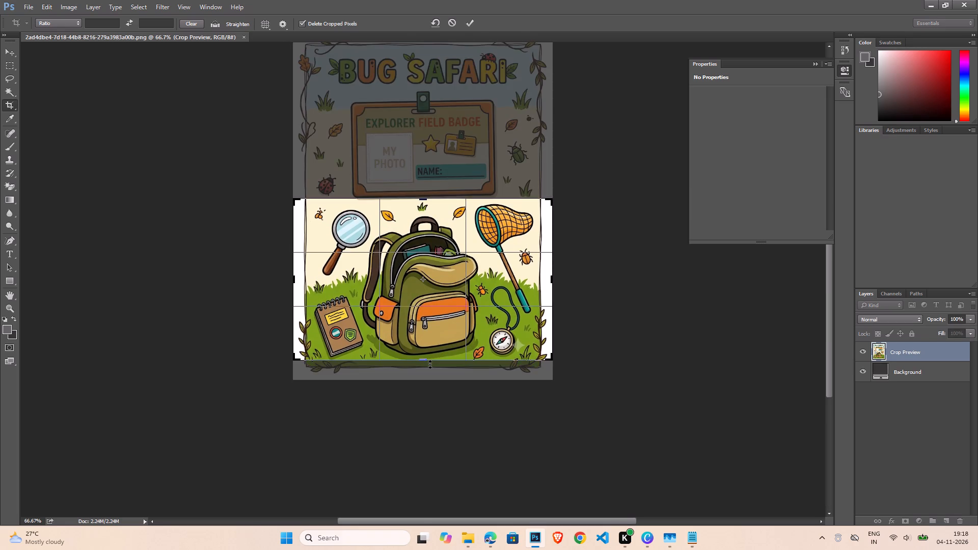
key(Return)
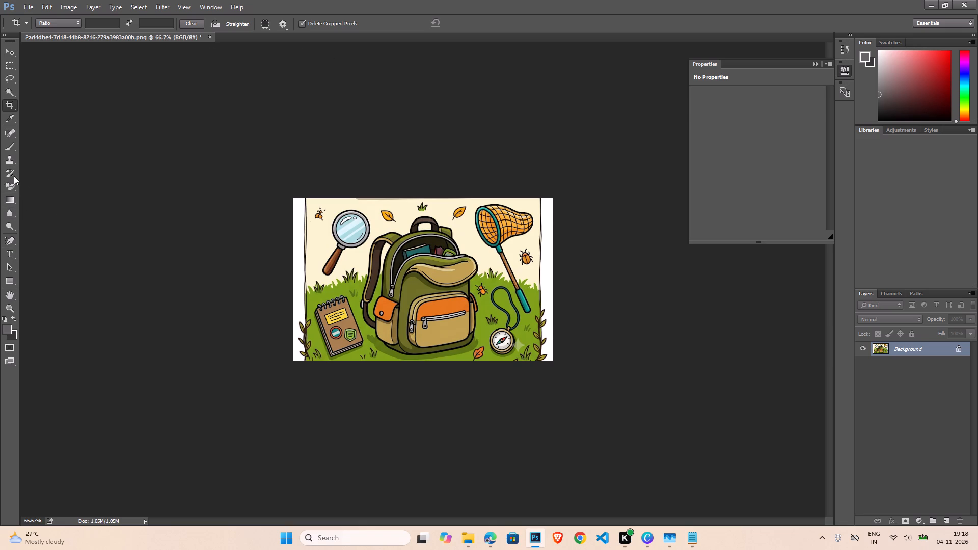
Remove the pale sparkle beside the compass using an expanded Magic Wand selection and a Content-Aware fill, and save the image.
key(w)
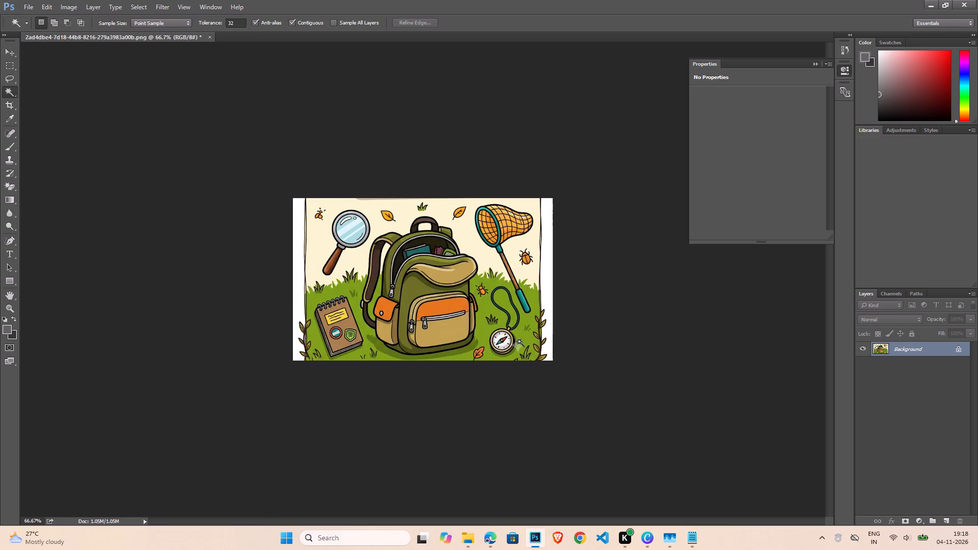
click(519, 344)
key(ctrl+plus)
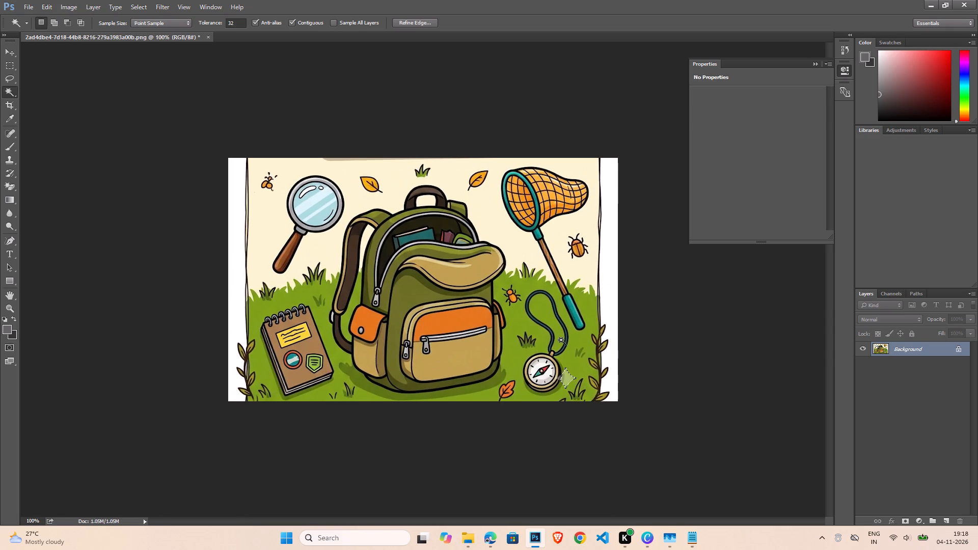
shift+click(561, 378)
shift+click(558, 377)
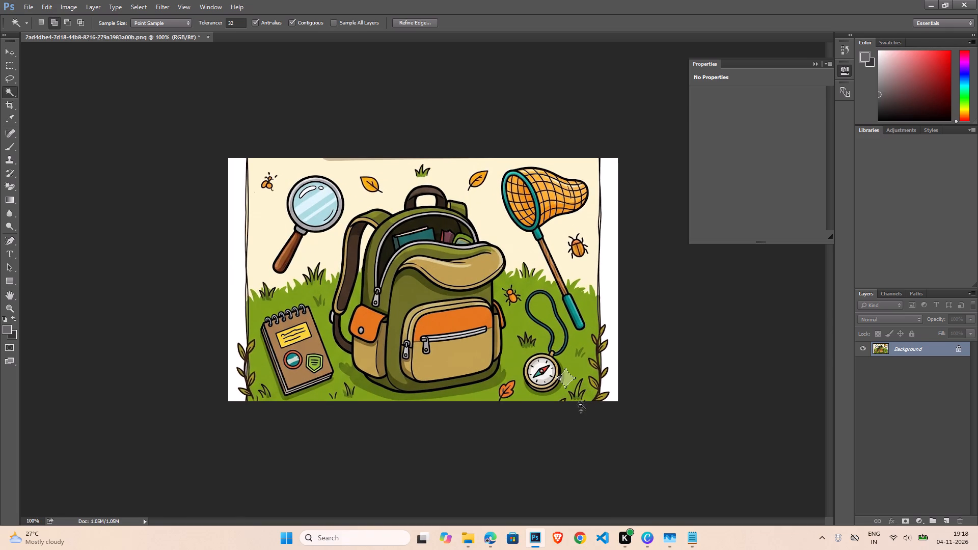
click(157, 3)
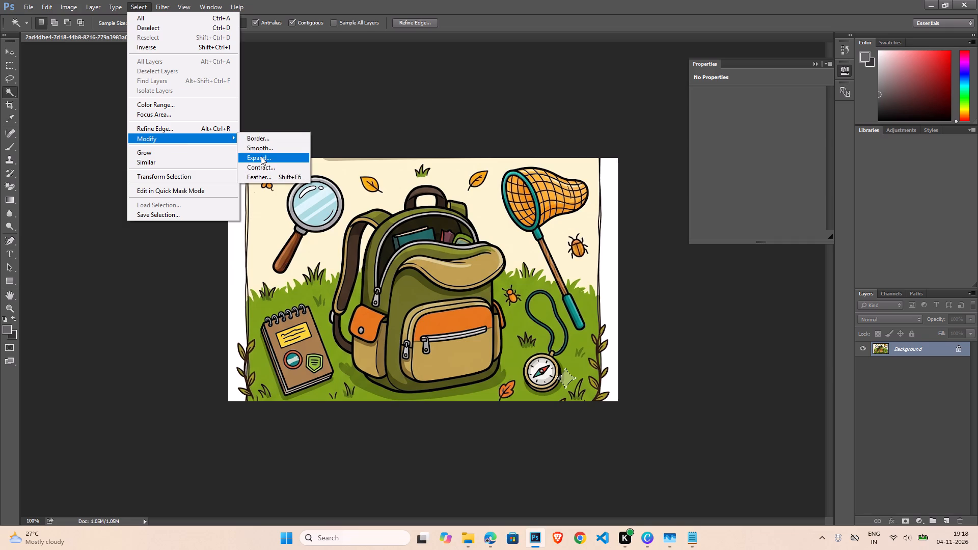
click(261, 156)
click(544, 183)
click(52, 5)
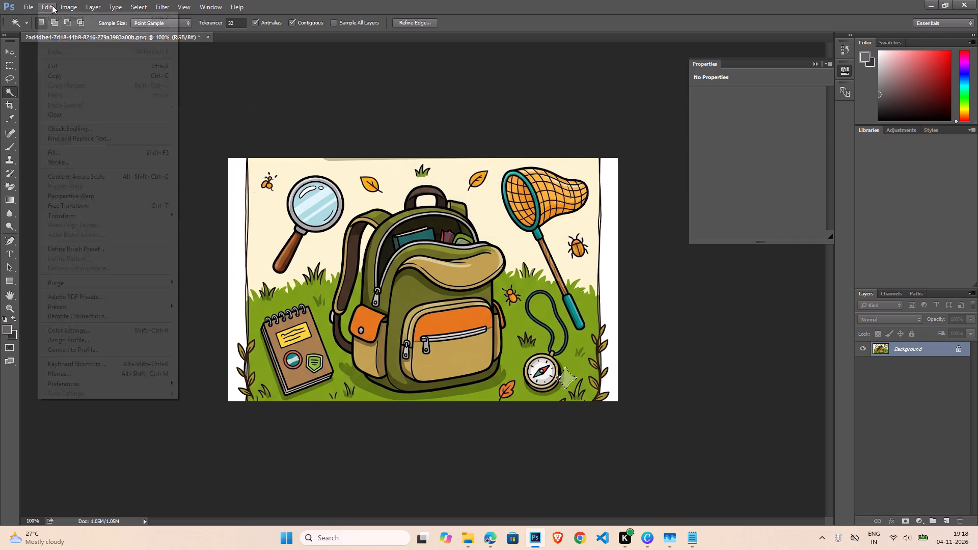
click(65, 151)
click(550, 158)
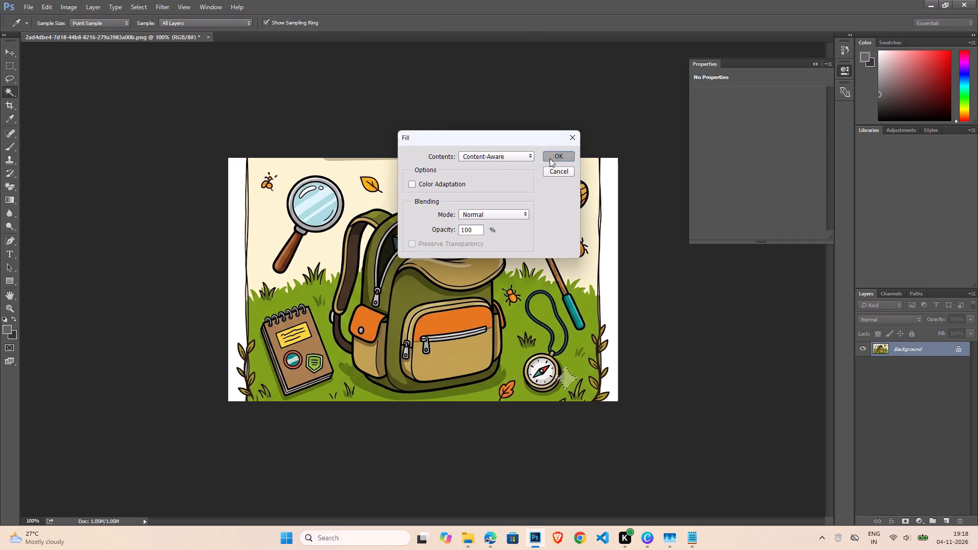
key(ctrl+s)
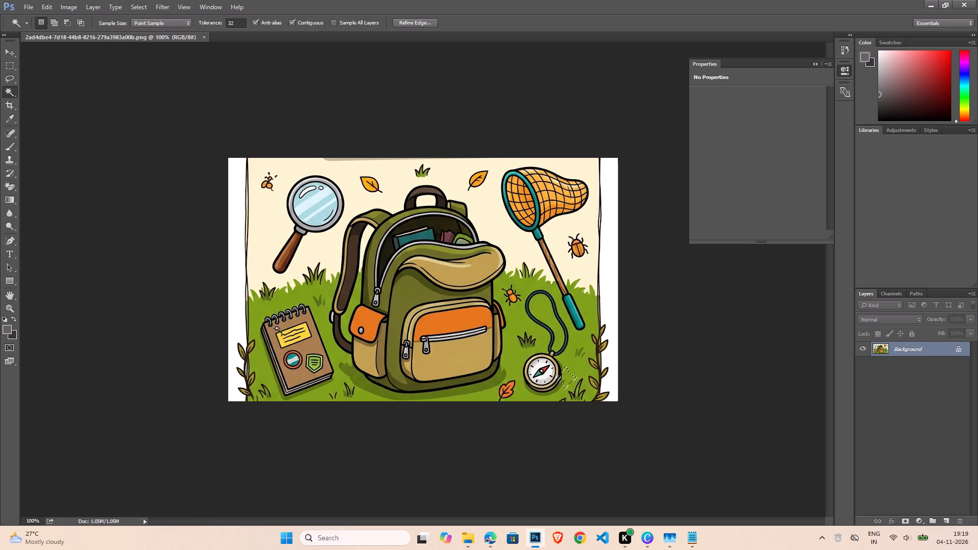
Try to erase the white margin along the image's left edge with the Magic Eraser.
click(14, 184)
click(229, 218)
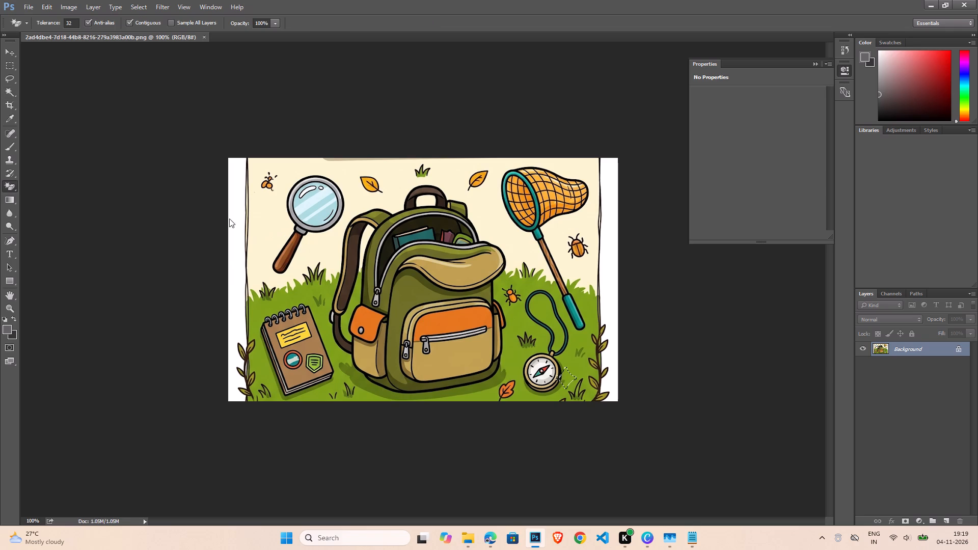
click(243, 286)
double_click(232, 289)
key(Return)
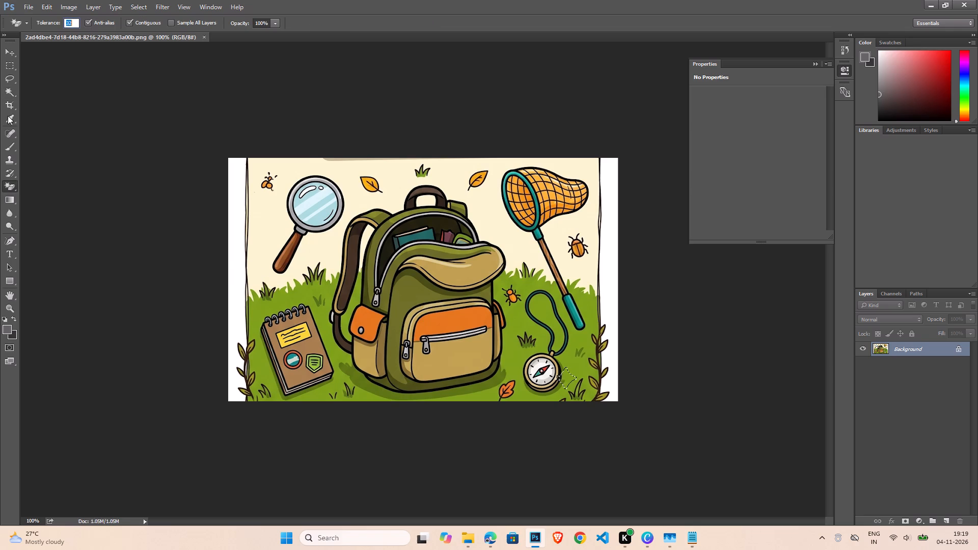
Clear the selection by the compass and erase the white margins, green grass and cream background with the Magic Eraser.
click(14, 90)
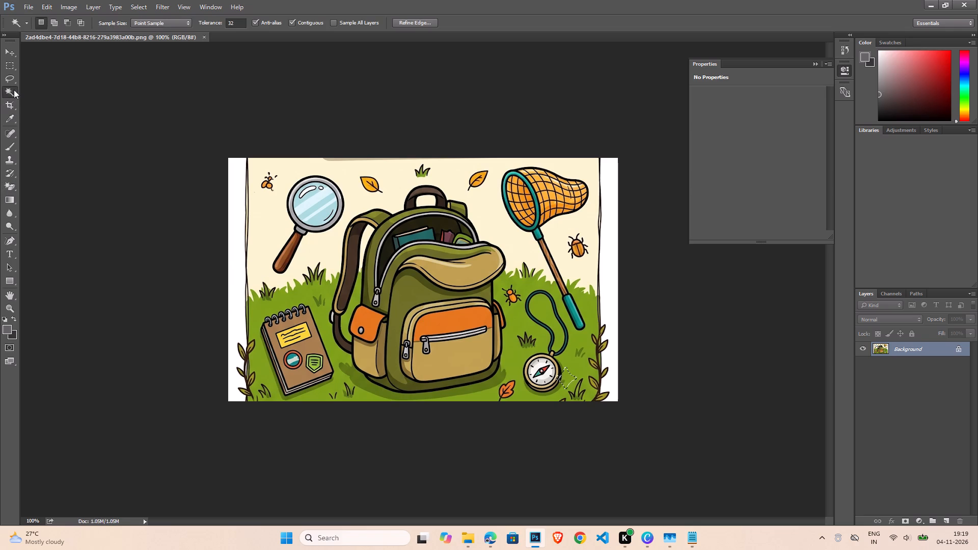
click(249, 236)
click(249, 236)
click(15, 184)
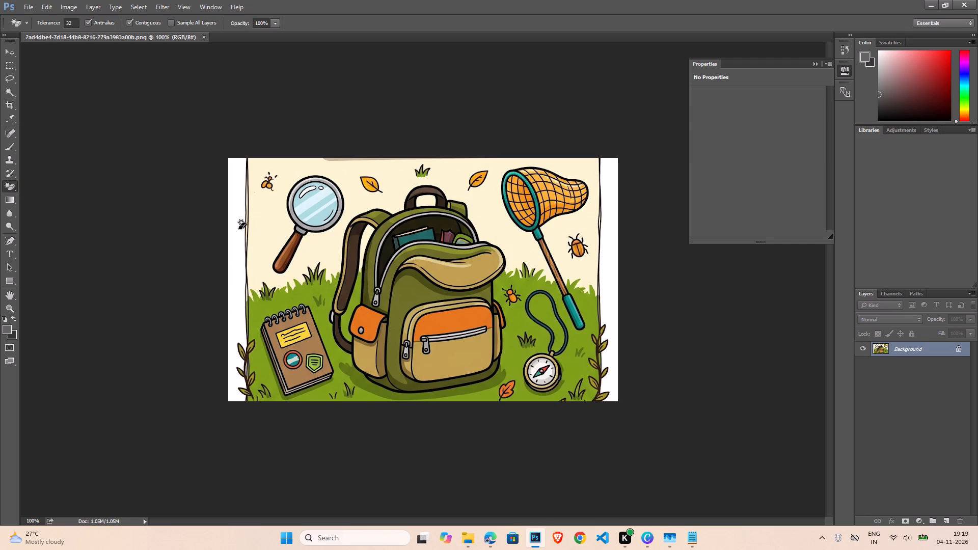
click(230, 224)
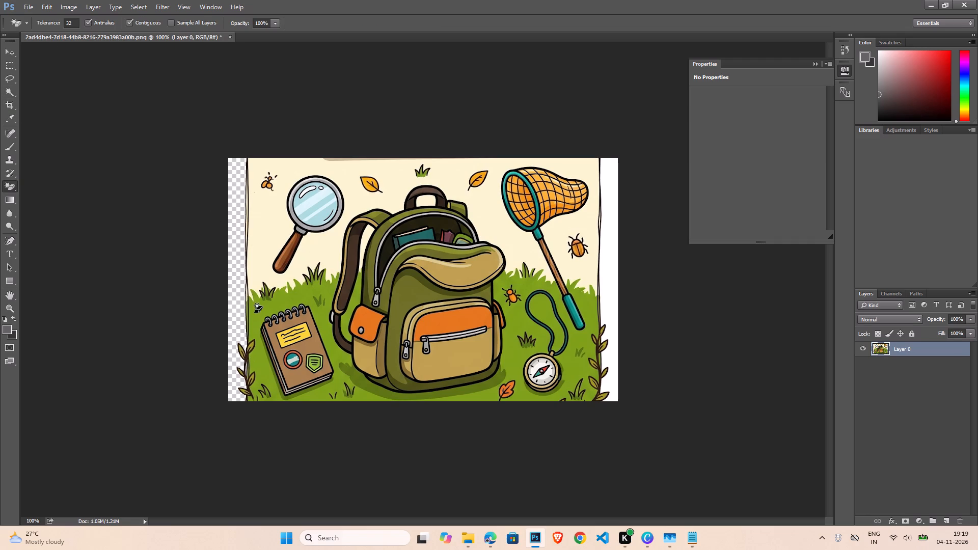
click(254, 306)
click(259, 394)
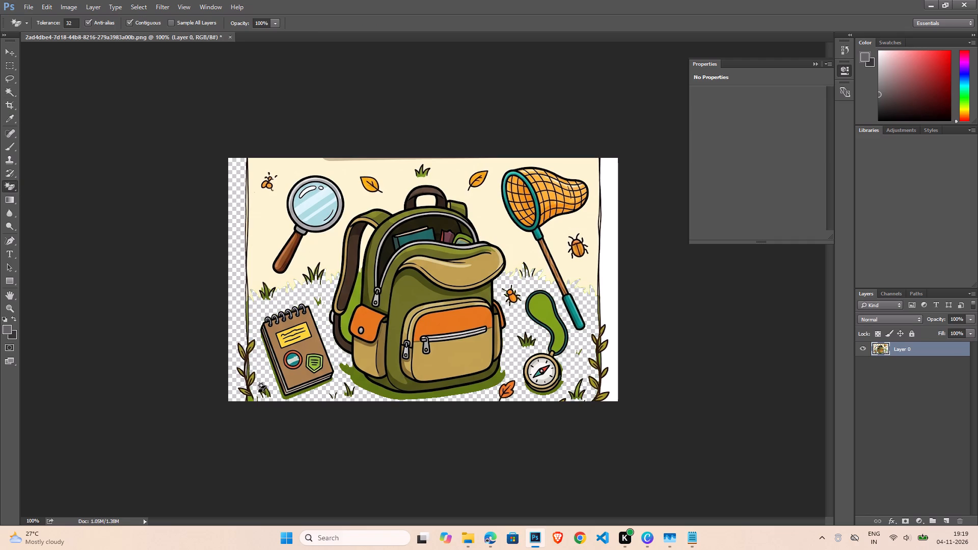
click(264, 230)
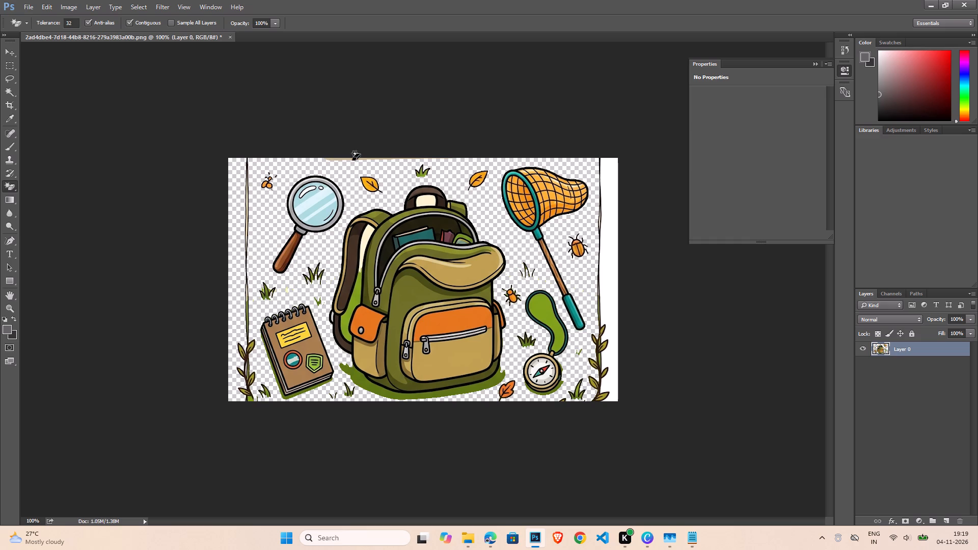
click(346, 161)
click(604, 261)
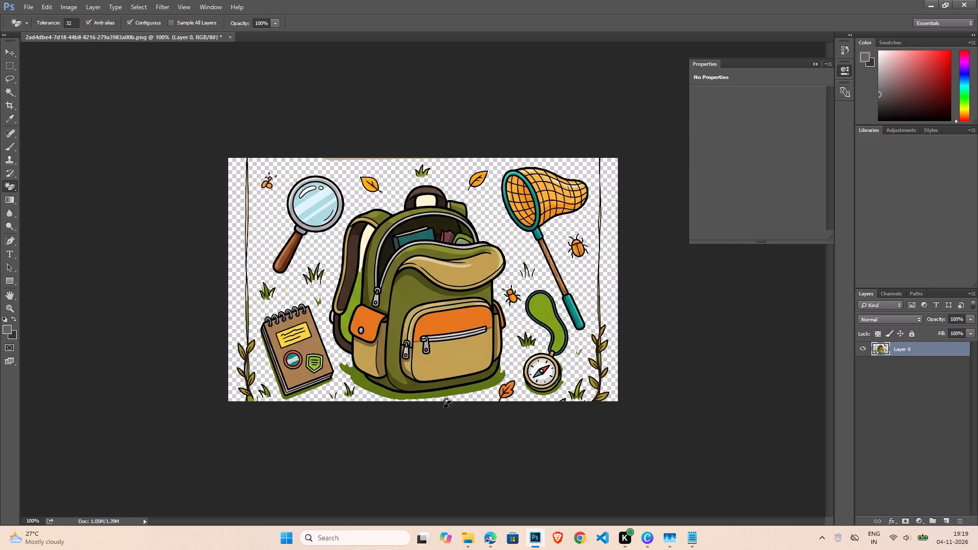
Erase the green shadow under the backpack and the leftover green and cream between its shoulder strap and body.
key(ctrl+plus)
scroll(444, 407, down, 5)
scroll(419, 470, down, 2)
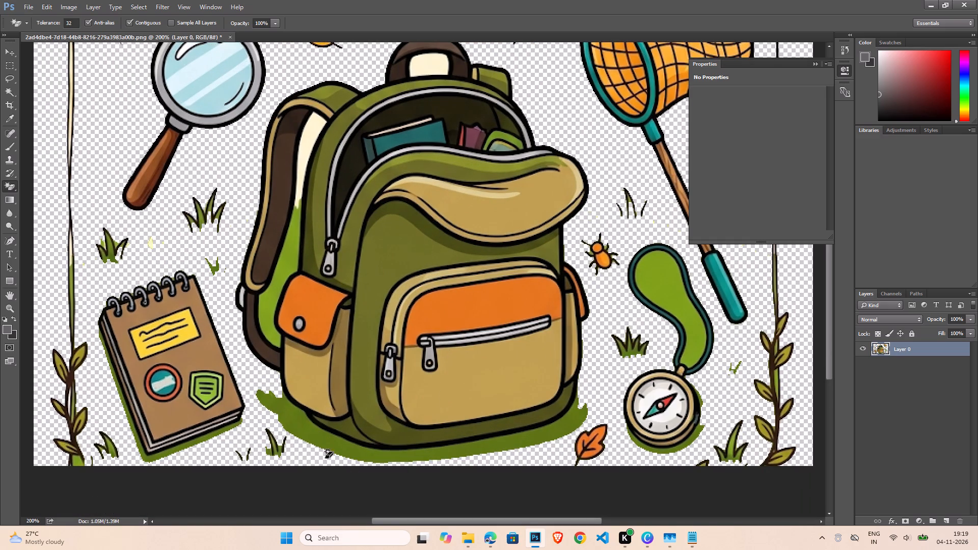
click(296, 429)
click(281, 274)
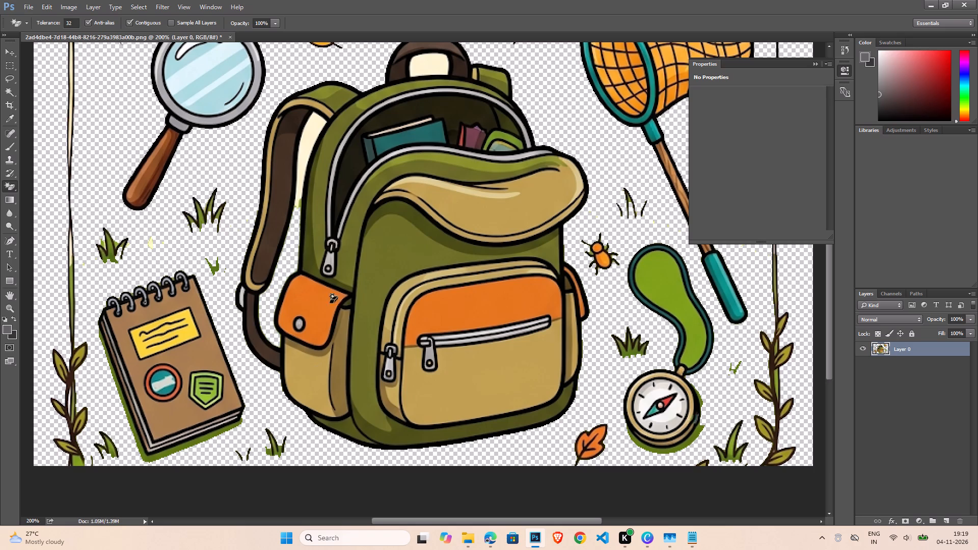
click(308, 134)
click(296, 208)
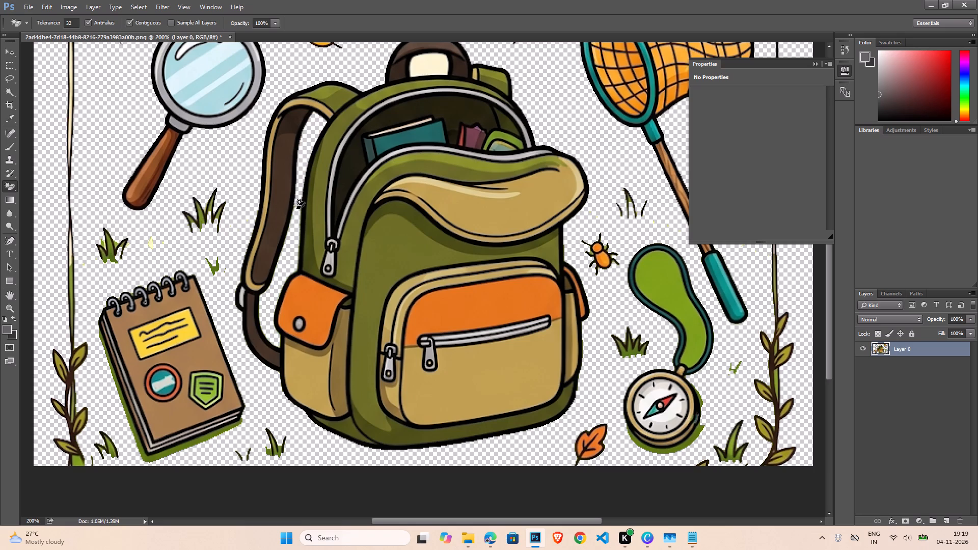
Erase the green inside the compass cord loop, the green shadow under the notebook and the cream inside the backpack's top handle.
click(678, 309)
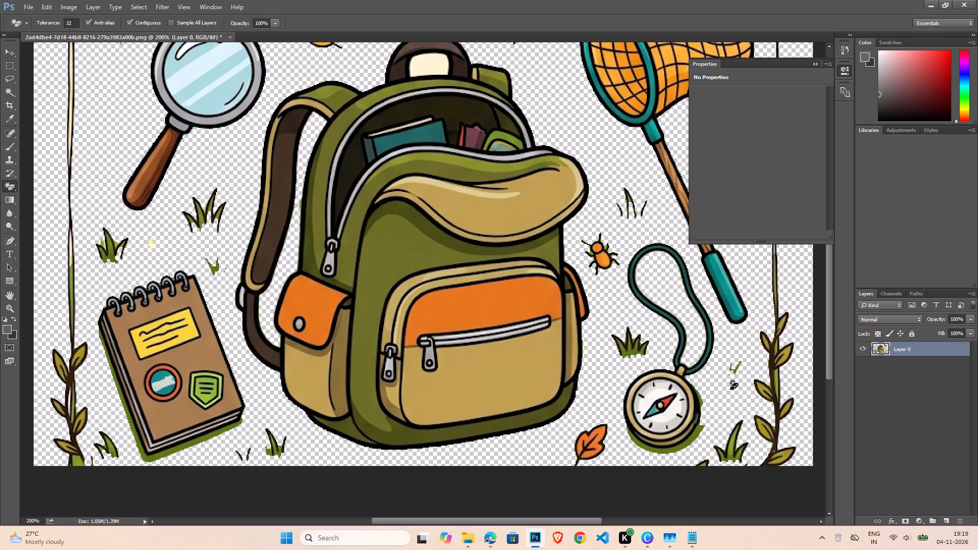
scroll(642, 370, down, 4)
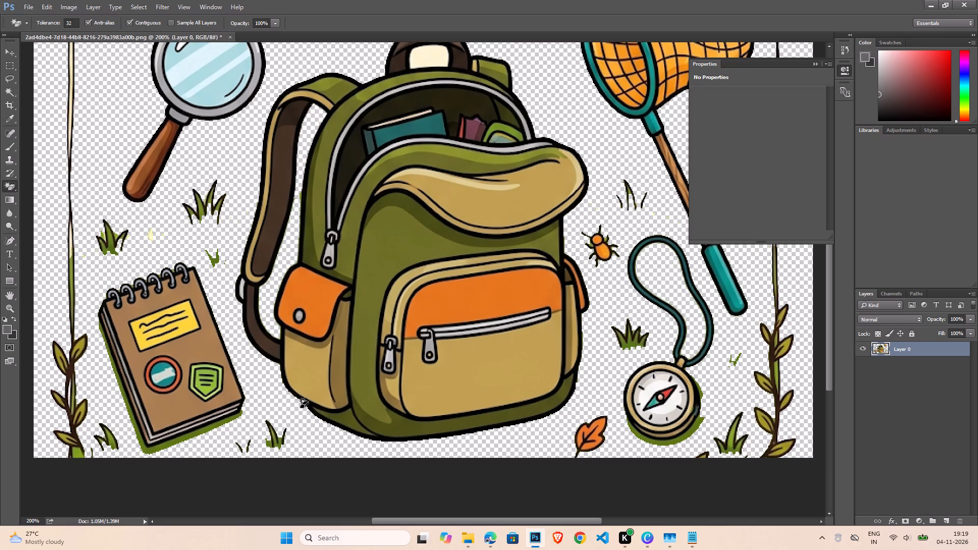
click(212, 403)
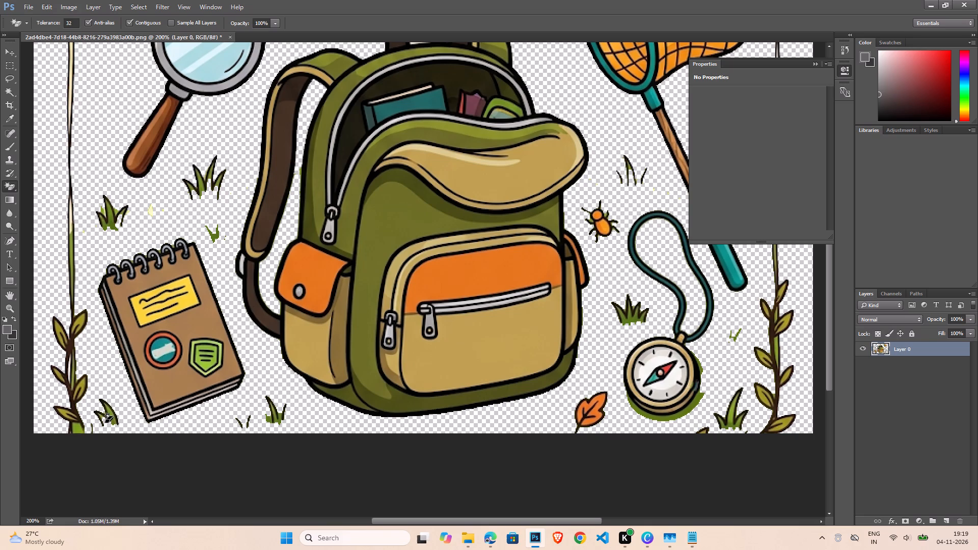
scroll(477, 370, up, 4)
key(ctrl+minus)
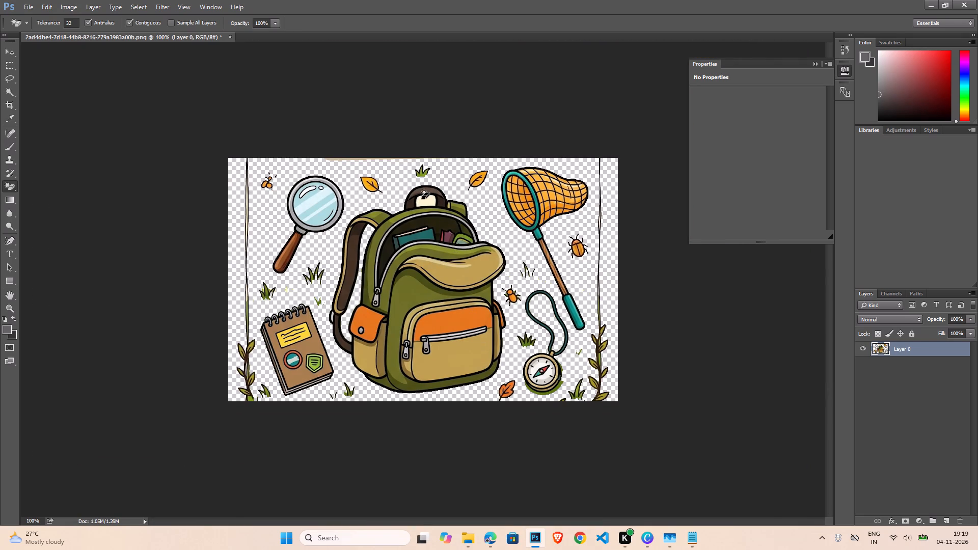
click(421, 203)
Erase the vertical vine borders along both sides of the image with the regular Eraser, including the leaves at their bases.
right_click(14, 188)
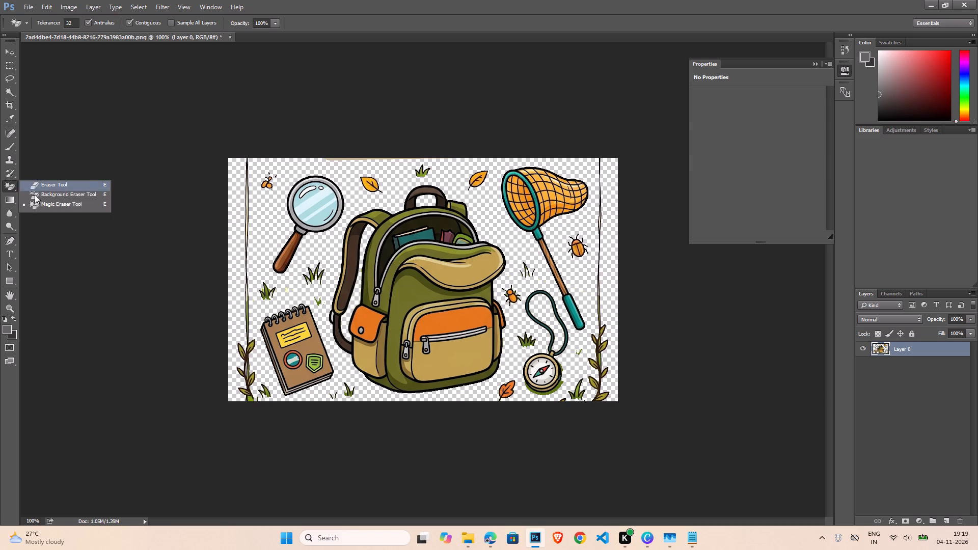
click(56, 184)
drag(243, 159, 241, 187)
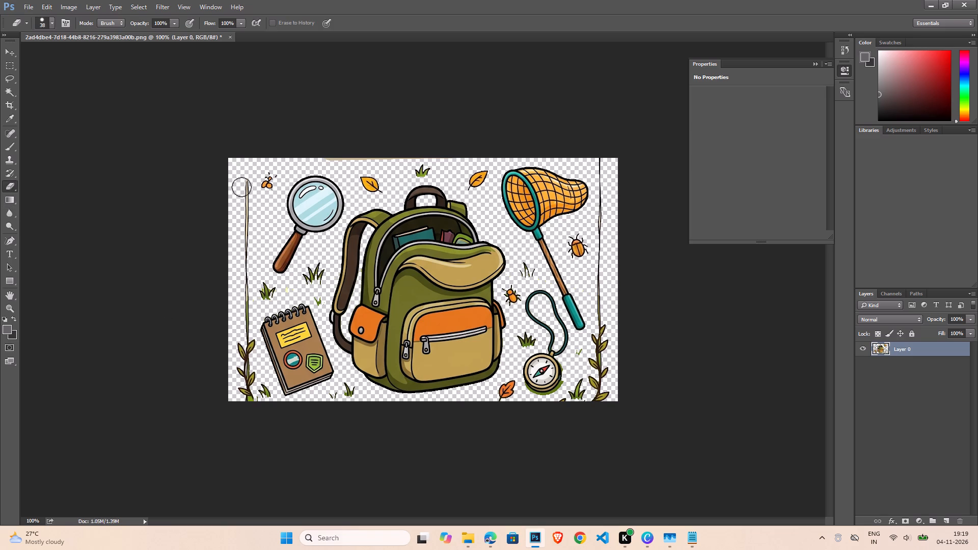
drag(241, 187, 240, 299)
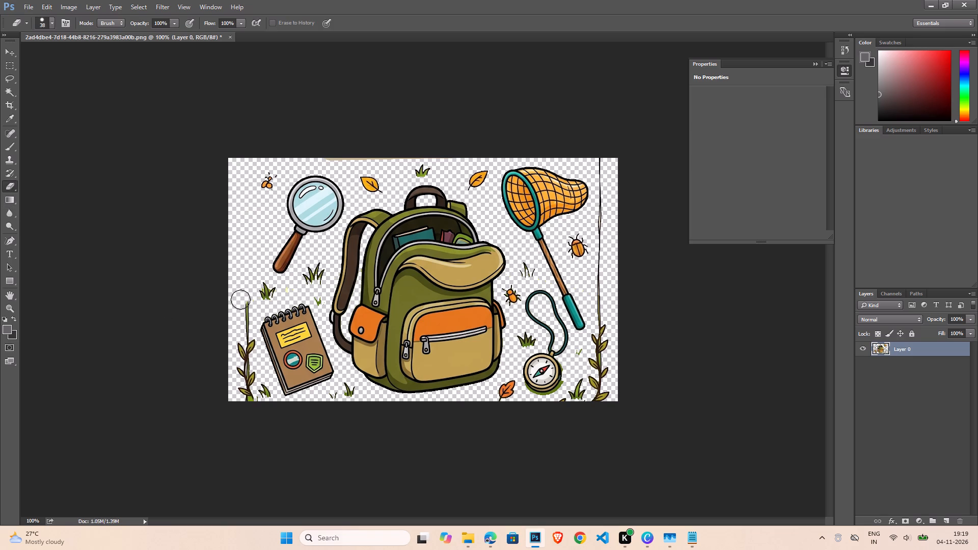
drag(240, 299, 250, 345)
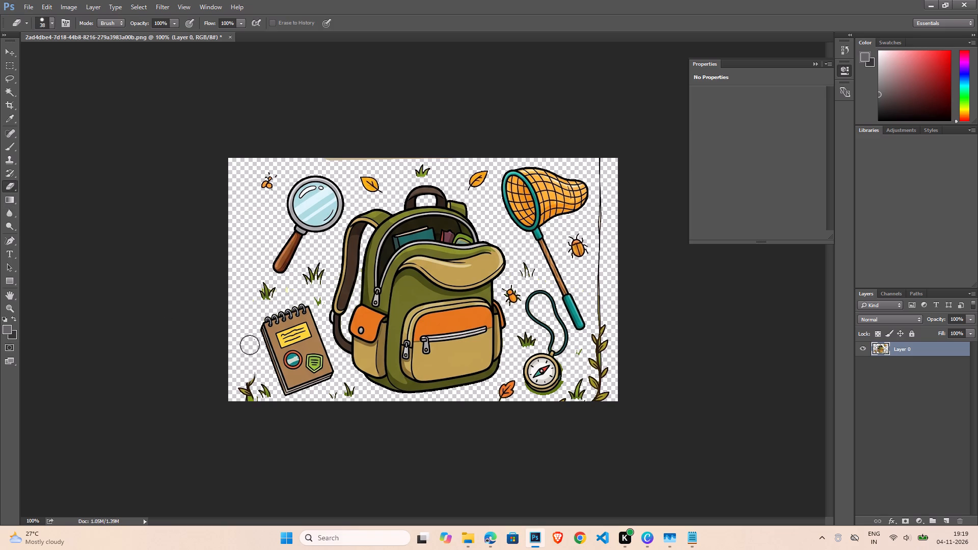
drag(250, 345, 246, 422)
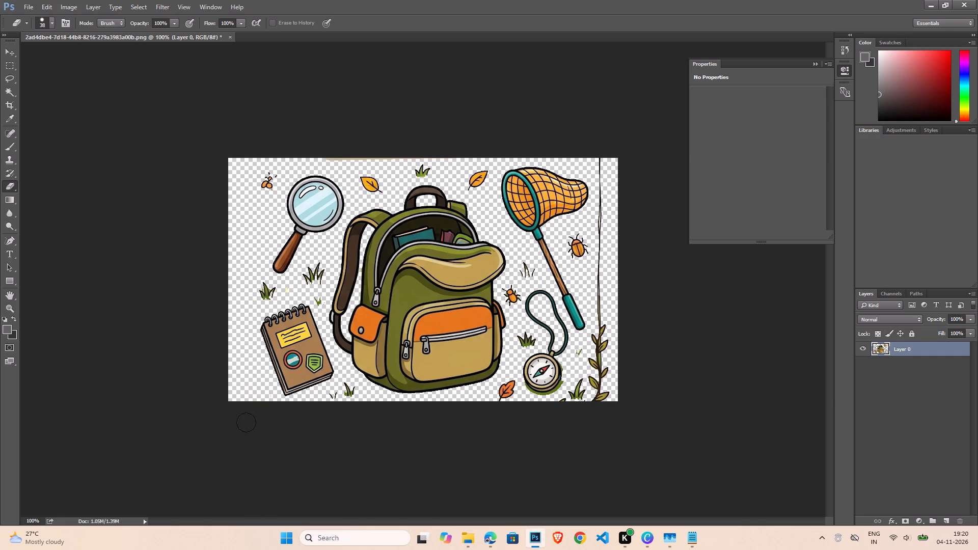
drag(246, 422, 240, 362)
drag(604, 159, 604, 169)
drag(604, 169, 596, 382)
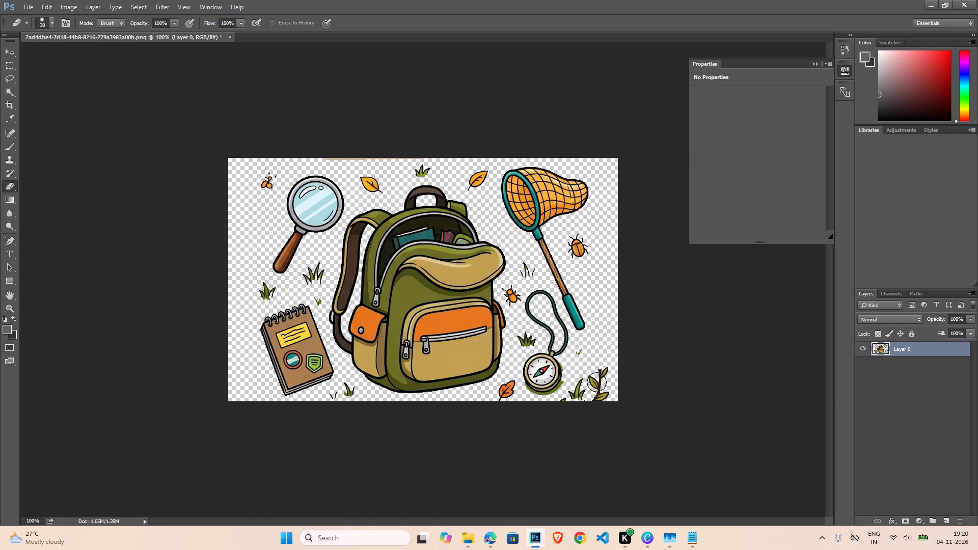
drag(596, 382, 590, 411)
drag(590, 411, 591, 413)
Erase the green shadow beneath the compass with the Magic Eraser.
right_click(12, 187)
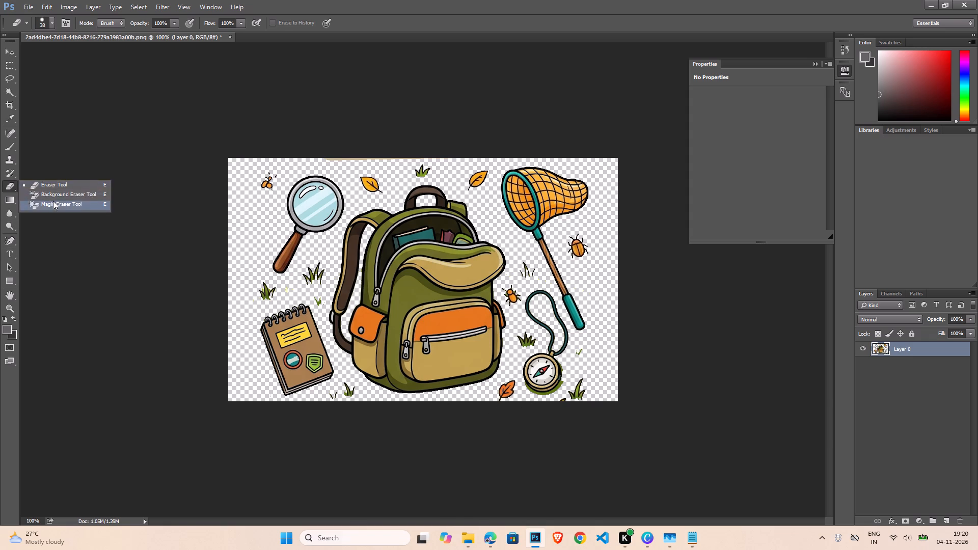
click(53, 201)
key(ctrl+plus)
key(ctrl+plus)
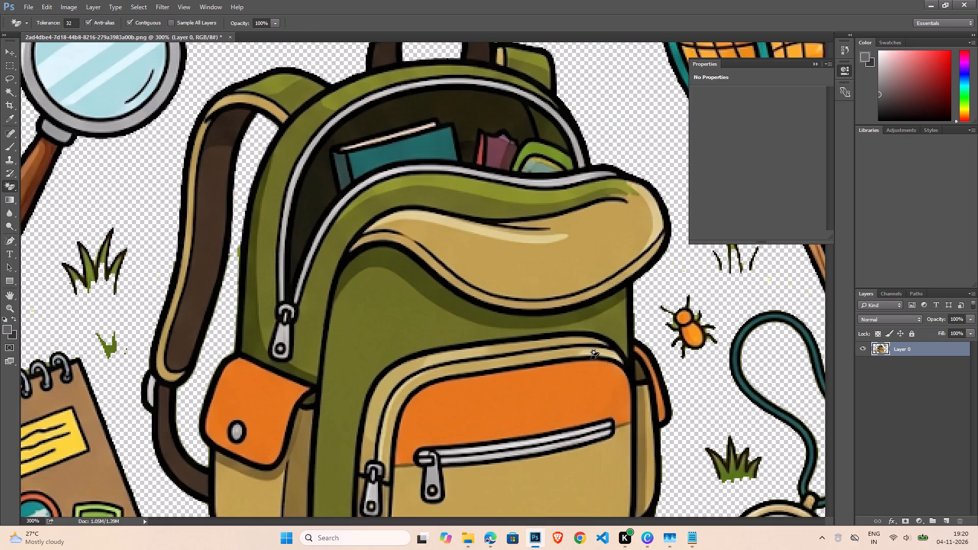
scroll(592, 365, down, 16)
drag(574, 521, 601, 518)
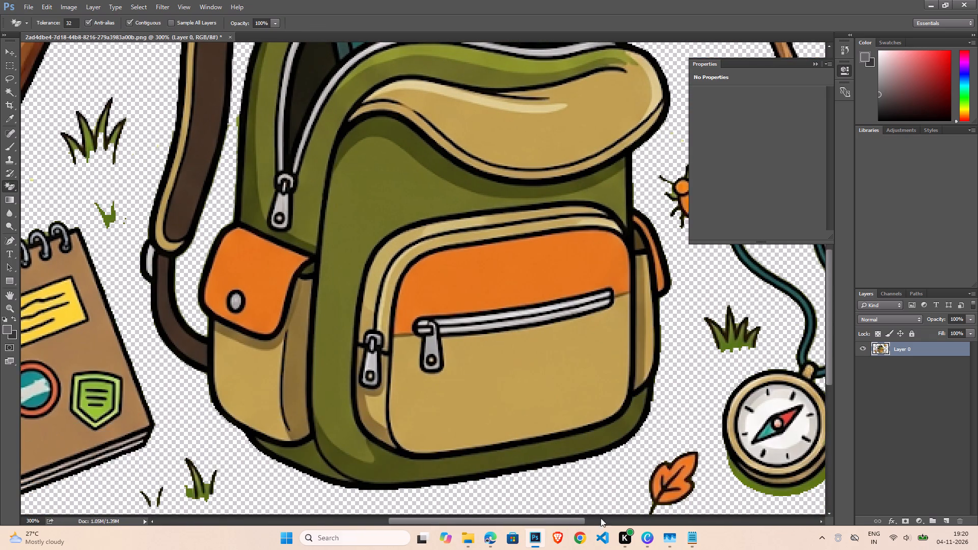
drag(601, 518, 646, 516)
scroll(587, 494, down, 3)
click(538, 450)
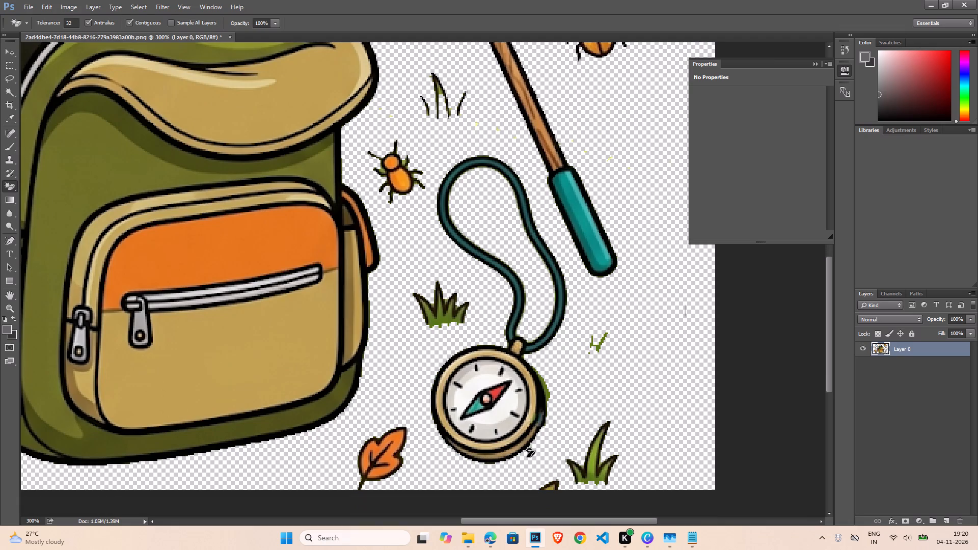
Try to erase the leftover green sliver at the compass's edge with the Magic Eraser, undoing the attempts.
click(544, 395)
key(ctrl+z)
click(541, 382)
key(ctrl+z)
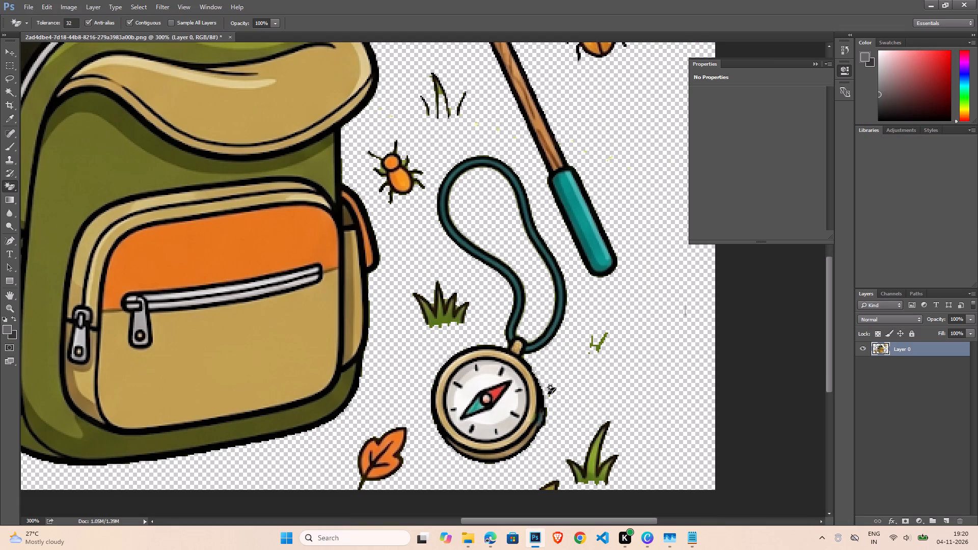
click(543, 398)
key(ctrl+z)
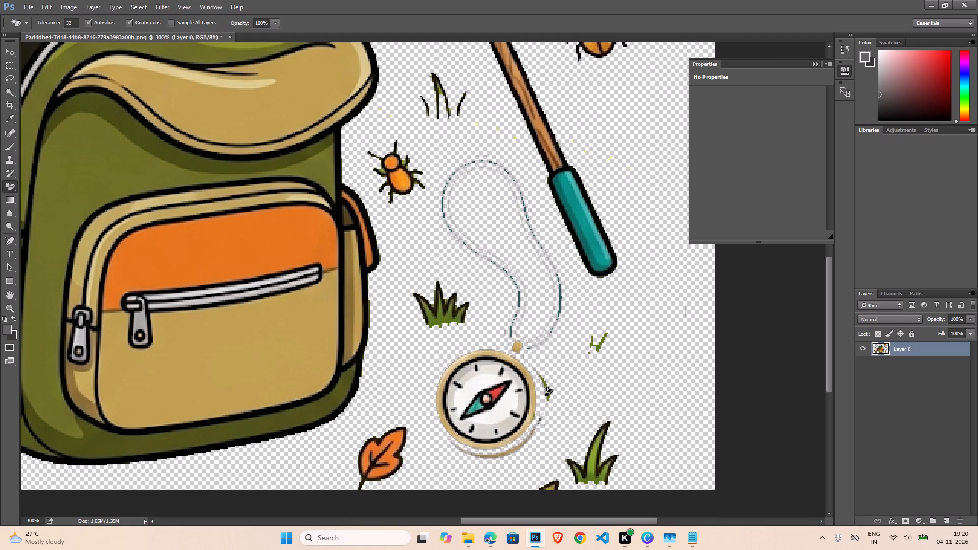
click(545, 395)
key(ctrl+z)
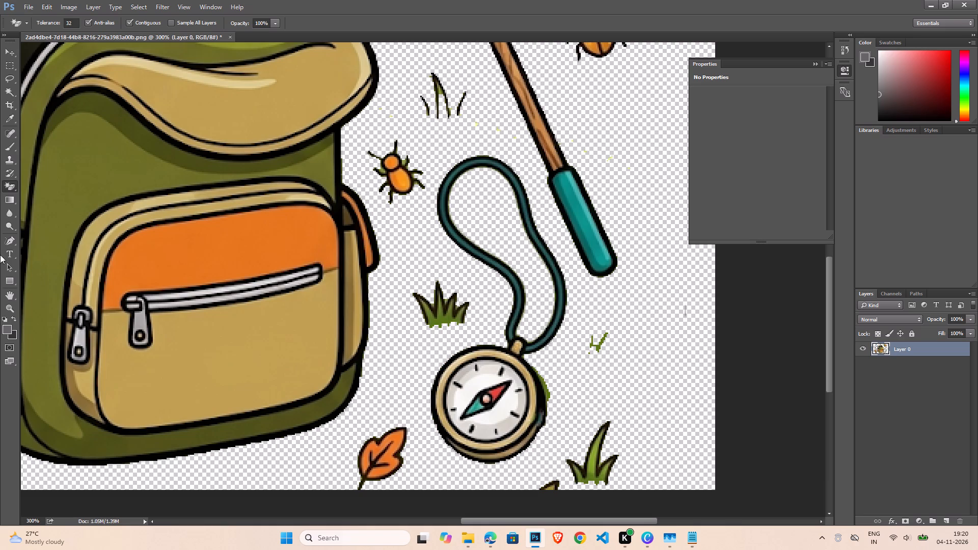
Brush away the leftover green beside the compass, the small grass fragment near it and the faint grey mark with the regular Eraser.
right_click(14, 185)
click(36, 188)
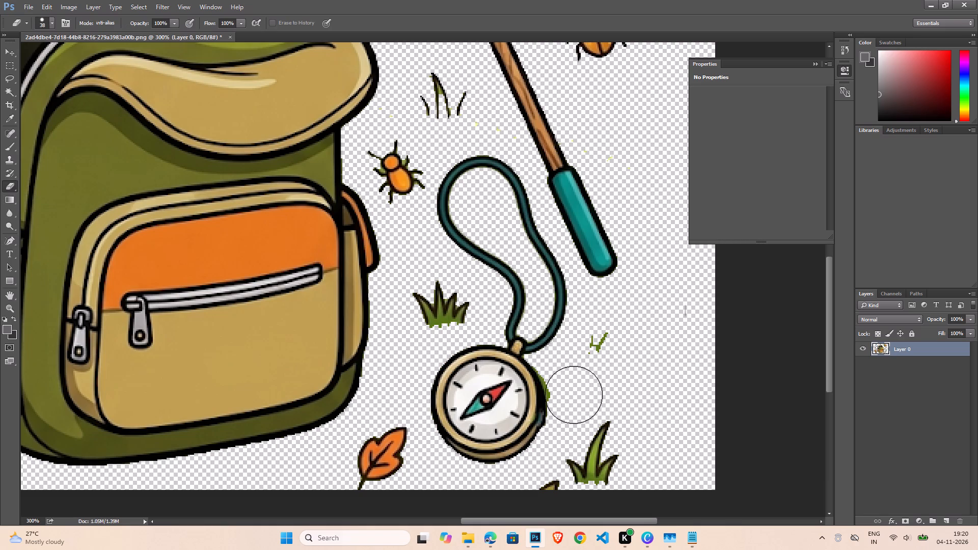
click(575, 388)
click(573, 381)
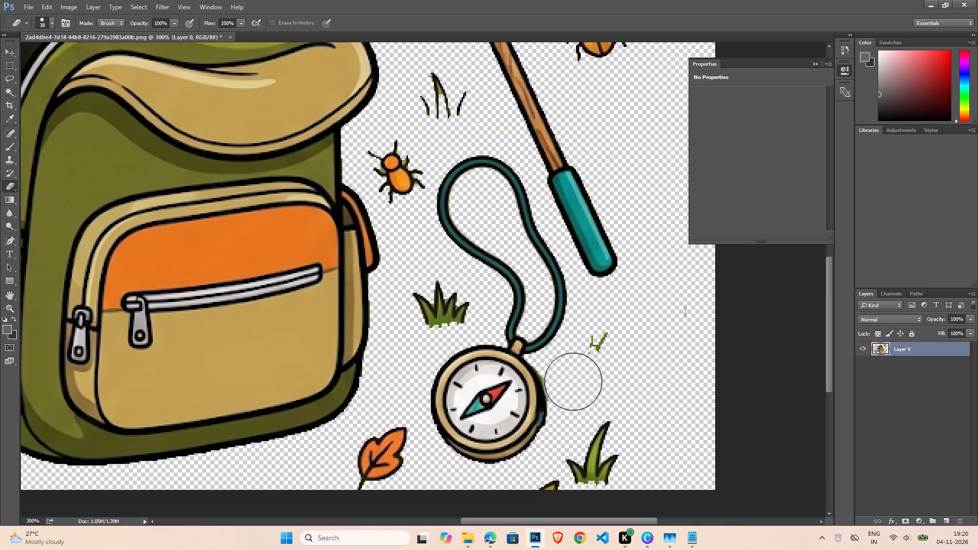
click(569, 375)
click(565, 367)
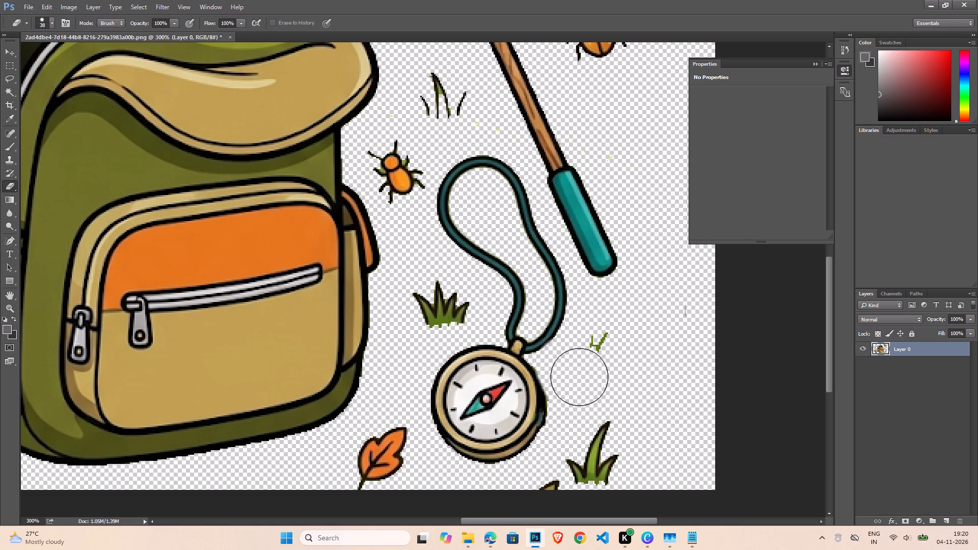
key(ctrl+z)
click(574, 390)
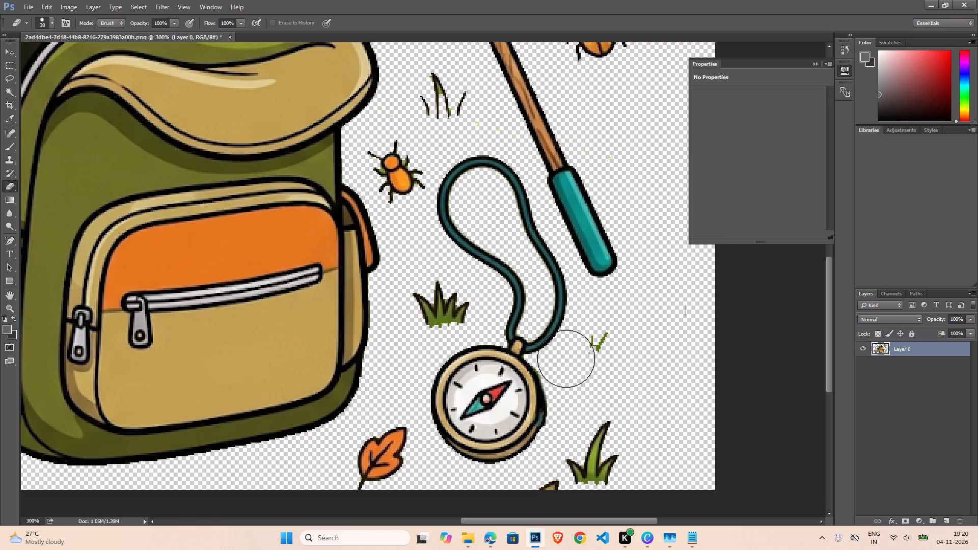
click(607, 353)
drag(693, 311, 690, 362)
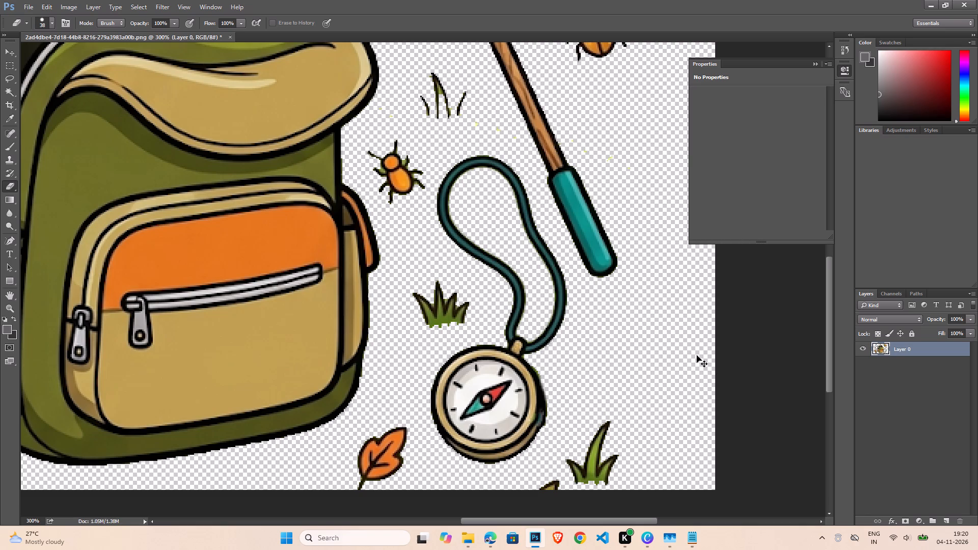
Erase the grass tuft and the small green fragment between the magnifying glass and the backpack.
key(ctrl+minus)
key(ctrl+minus)
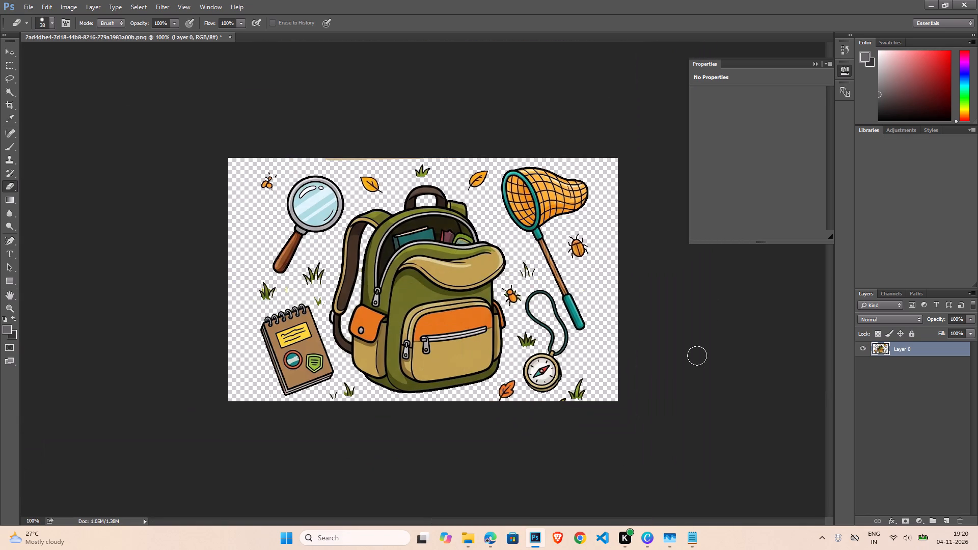
scroll(697, 355, up, 3)
scroll(319, 291, up, 1)
drag(321, 300, 321, 272)
drag(321, 272, 312, 278)
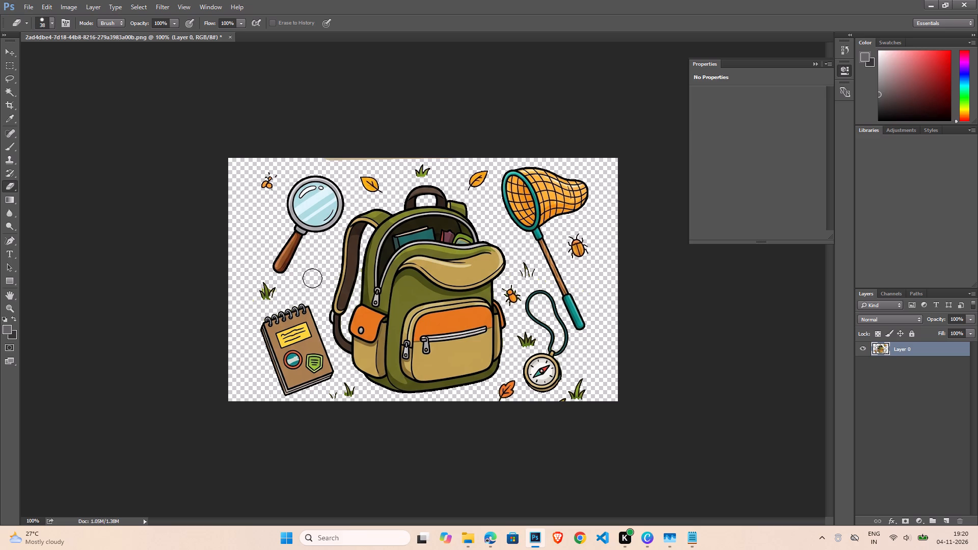
drag(312, 278, 313, 268)
Erase the thin tan strip along the image's top edge and save the image.
drag(328, 151, 363, 152)
drag(363, 152, 615, 160)
drag(615, 160, 671, 411)
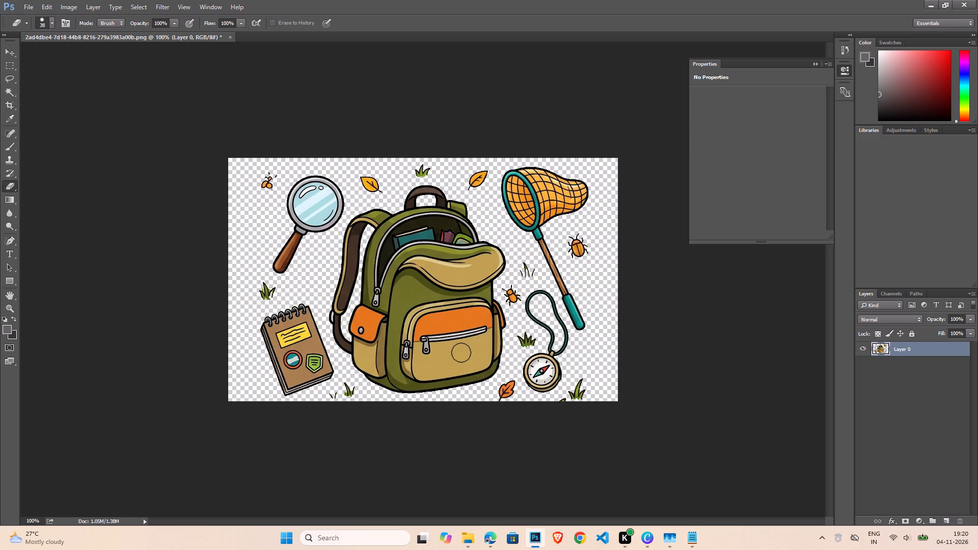
key(ctrl+s)
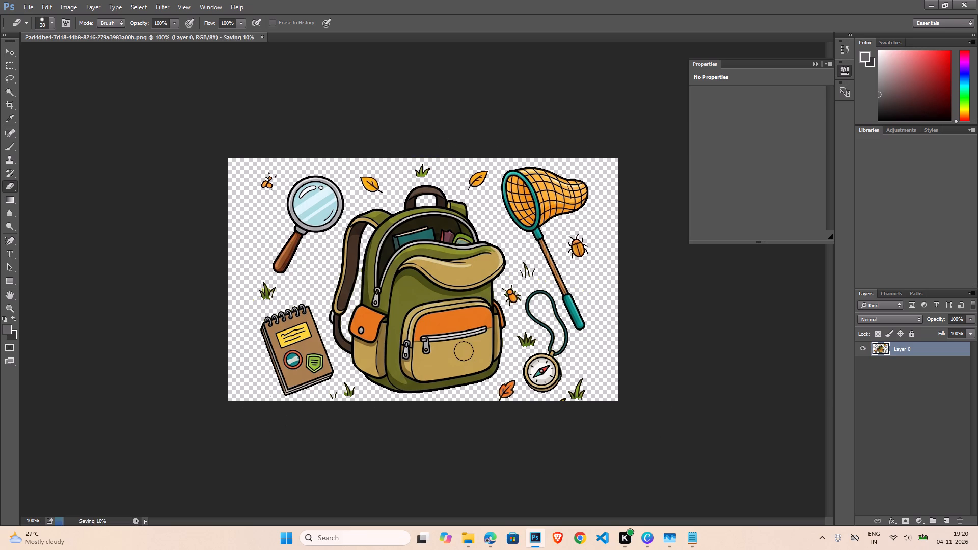
Switch to Canva and upload the cleaned-up backpack and explorer gear image.
click(641, 534)
click(83, 98)
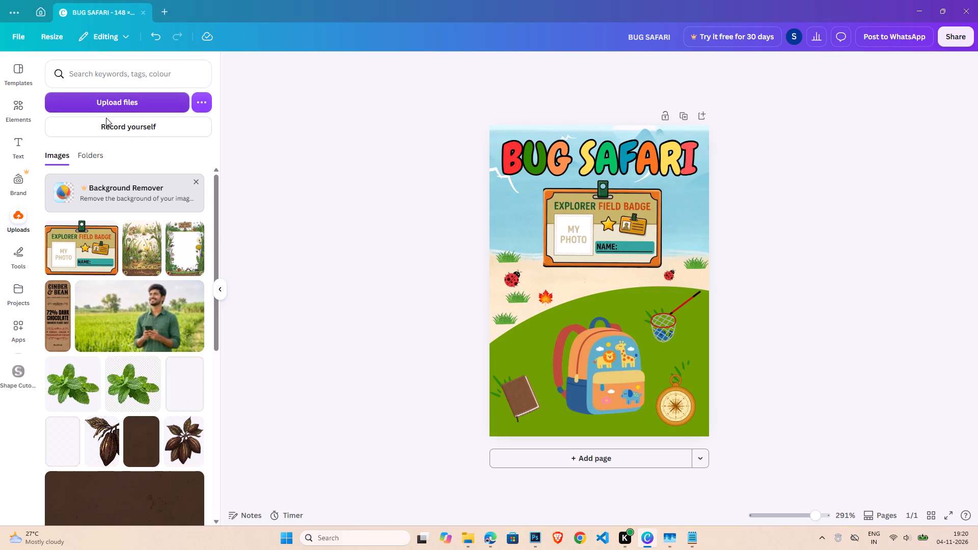
double_click(137, 119)
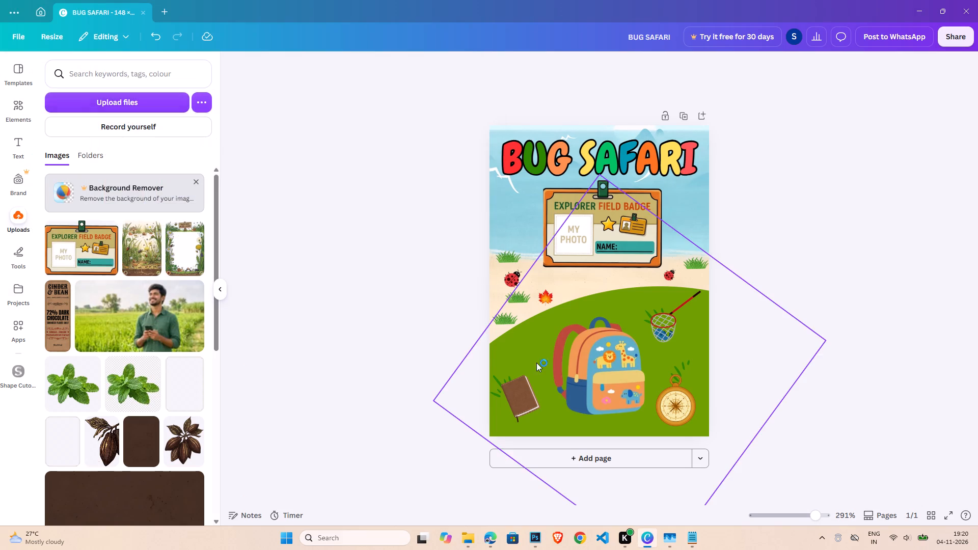
Delete the old brown notebook, cartoon backpack, butterfly net and compass from the poster's green hill.
click(513, 388)
key(Delete)
click(588, 370)
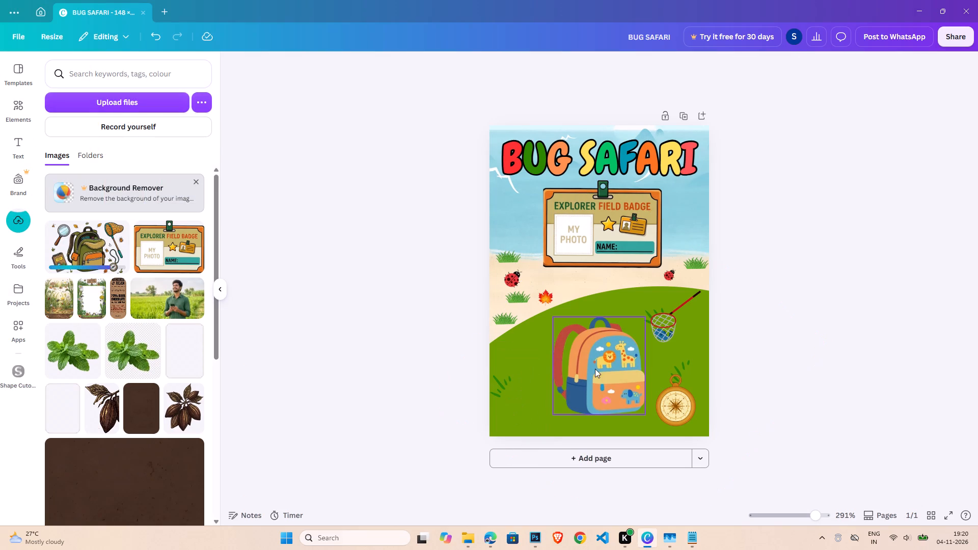
key(Delete)
click(660, 320)
key(Delete)
click(678, 407)
key(Delete)
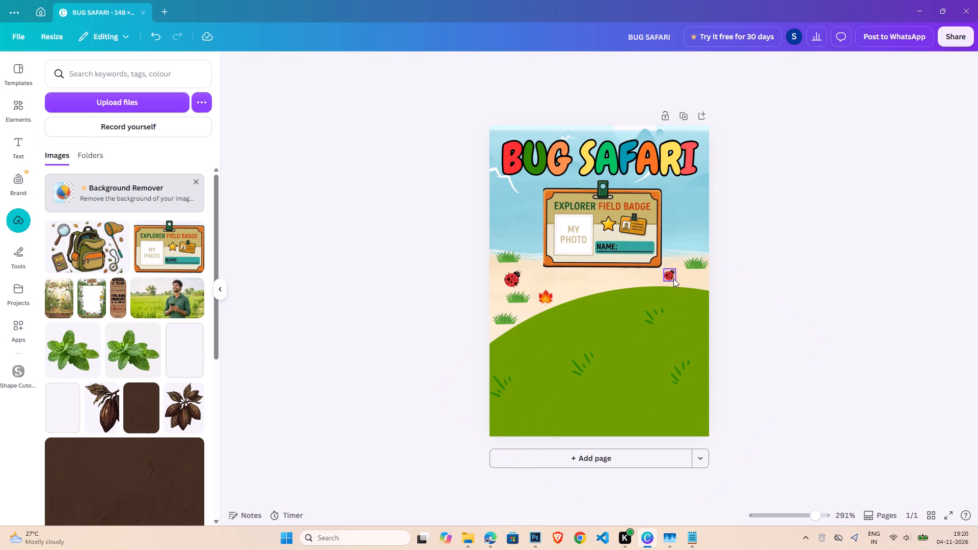
click(795, 317)
Add the uploaded explorer gear image to the poster, enlarge it to the page width and align it with the bottom edge.
click(76, 251)
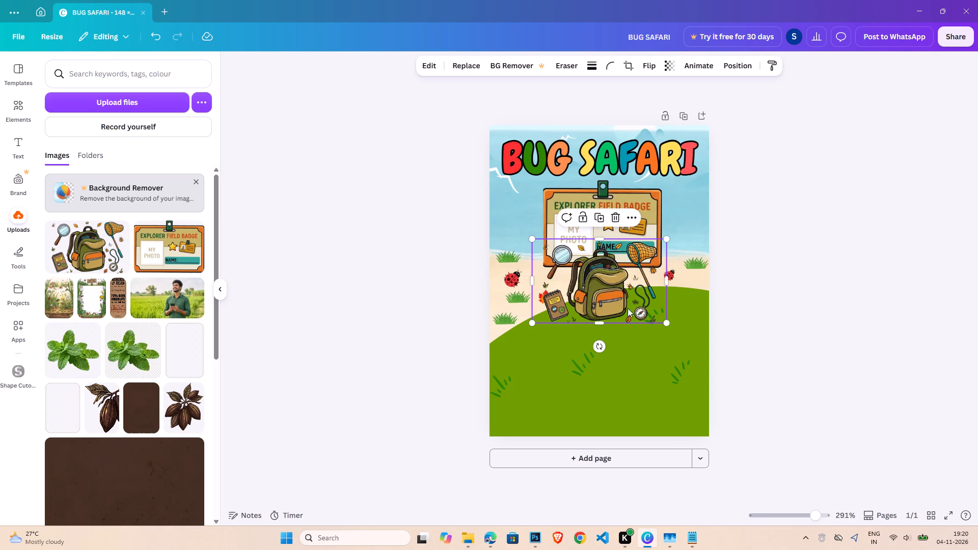
drag(605, 290, 570, 387)
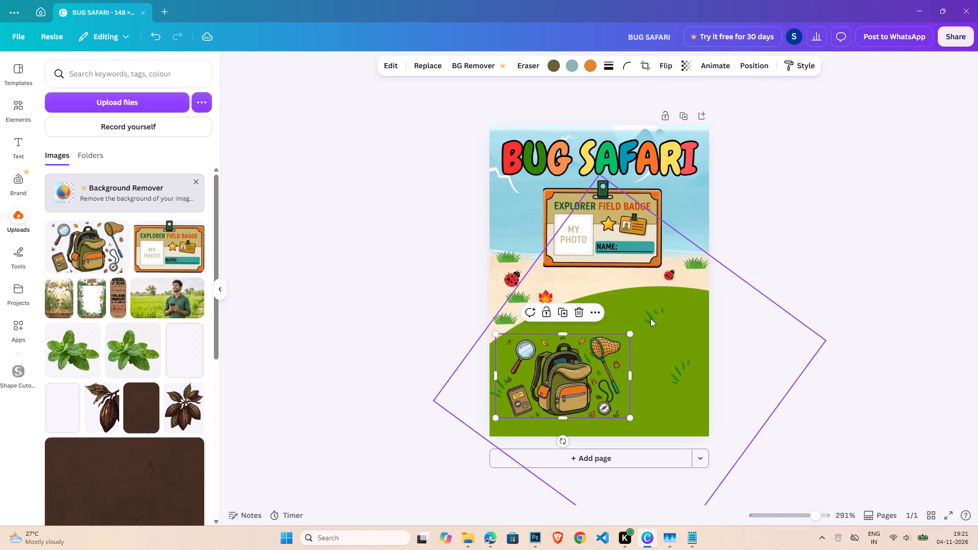
drag(632, 333, 709, 252)
drag(676, 331, 674, 331)
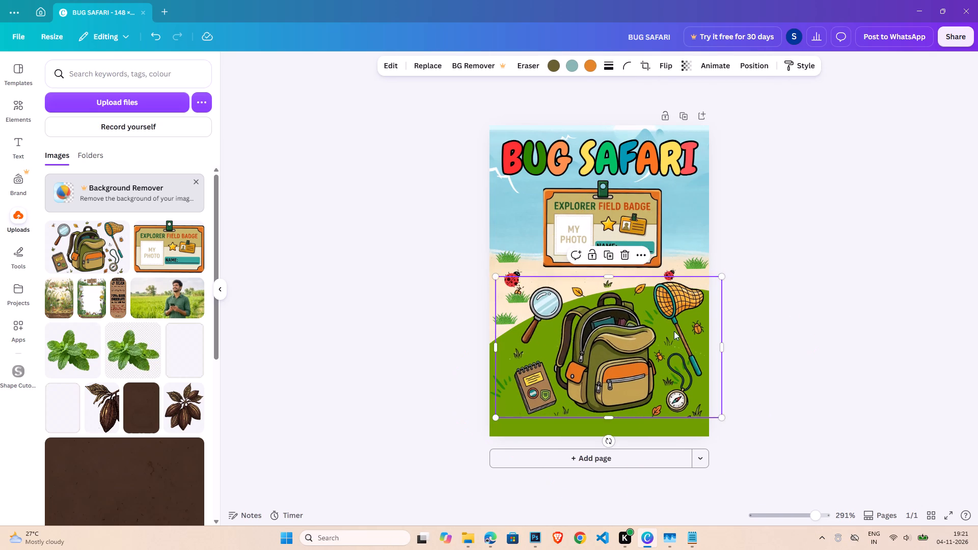
drag(674, 331, 669, 336)
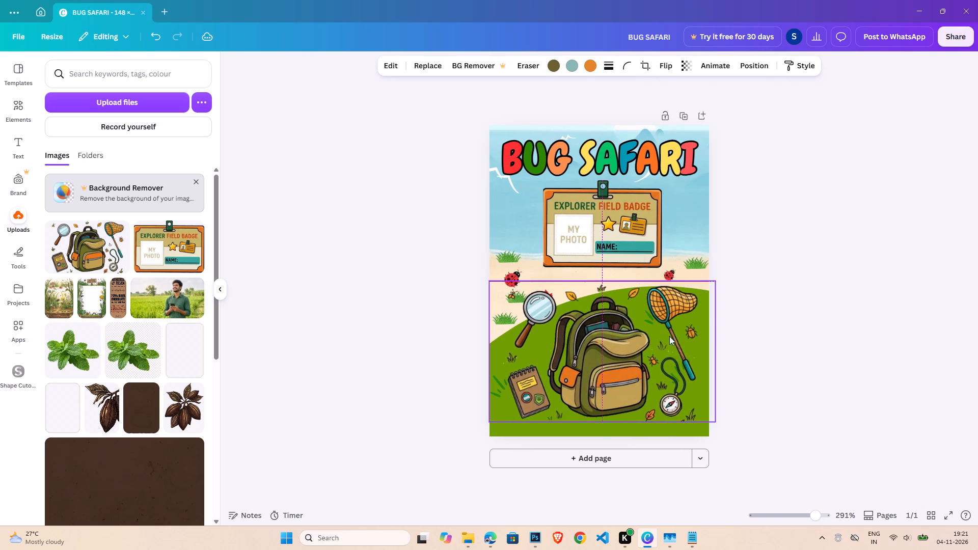
drag(714, 284, 709, 287)
drag(684, 339, 682, 342)
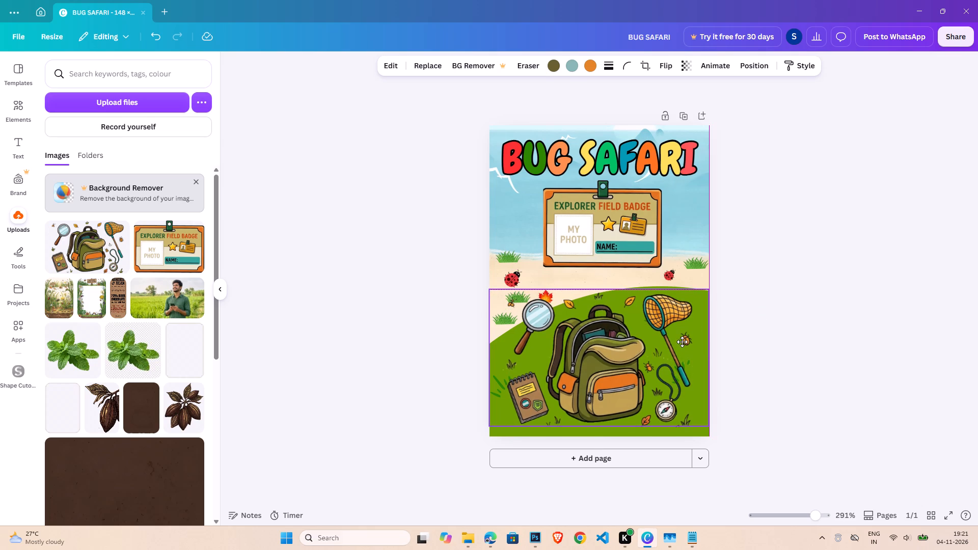
drag(682, 342, 687, 351)
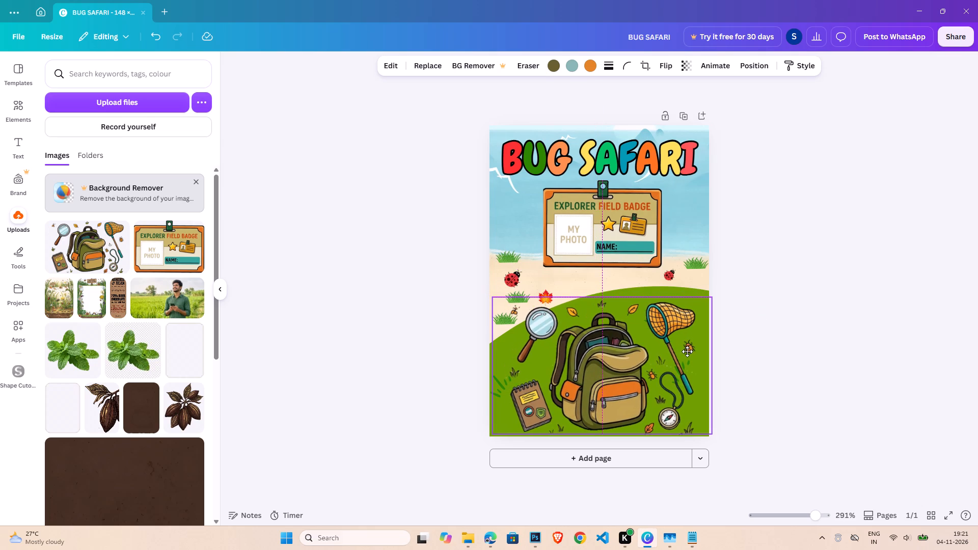
drag(687, 351, 685, 352)
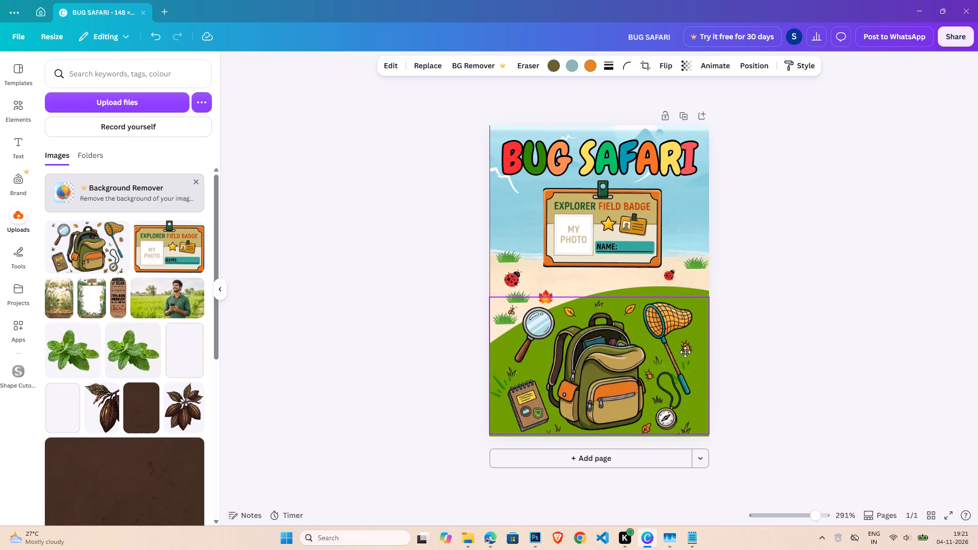
drag(685, 352, 686, 352)
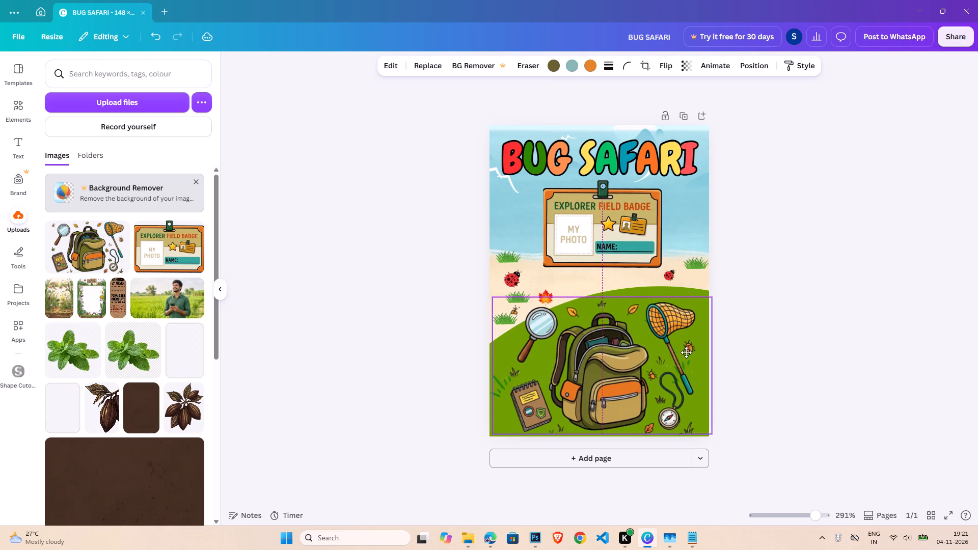
drag(686, 352, 685, 353)
click(755, 368)
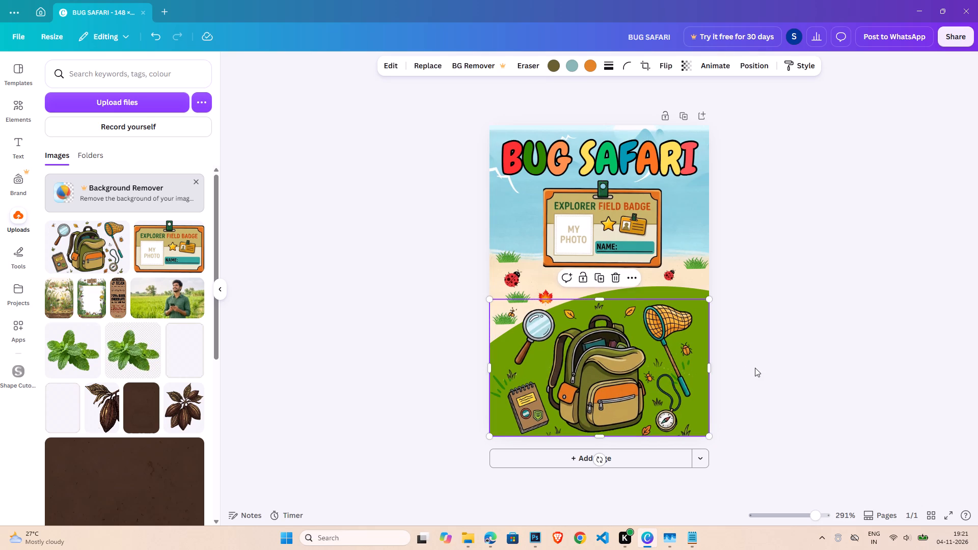
click(755, 368)
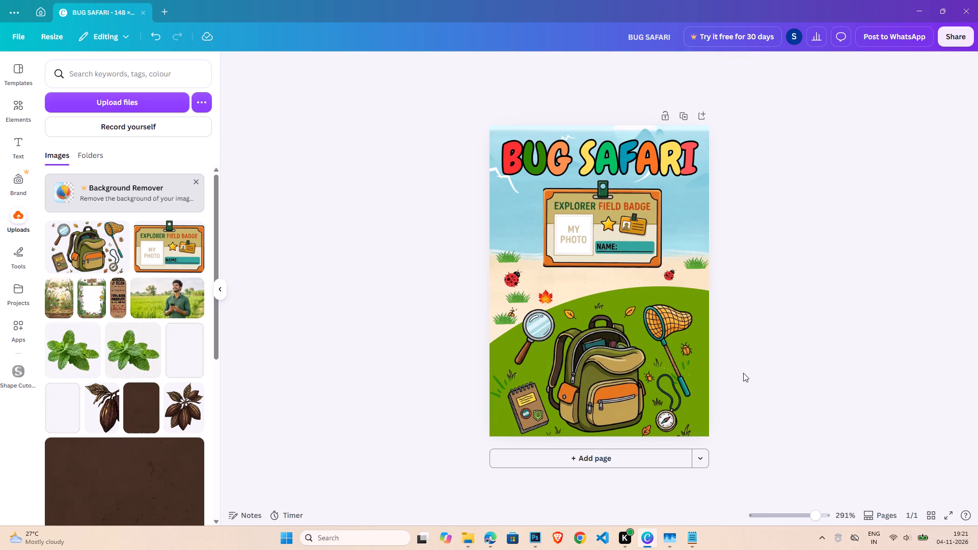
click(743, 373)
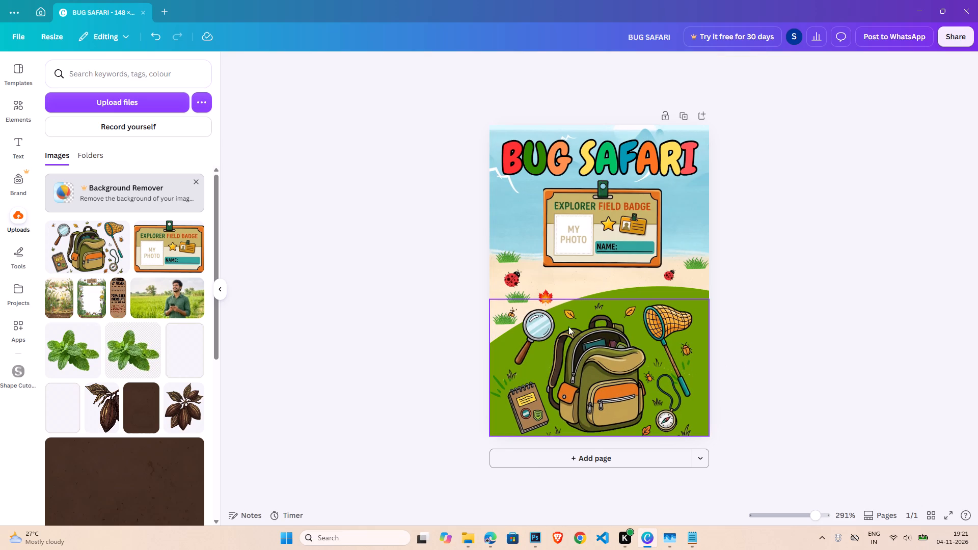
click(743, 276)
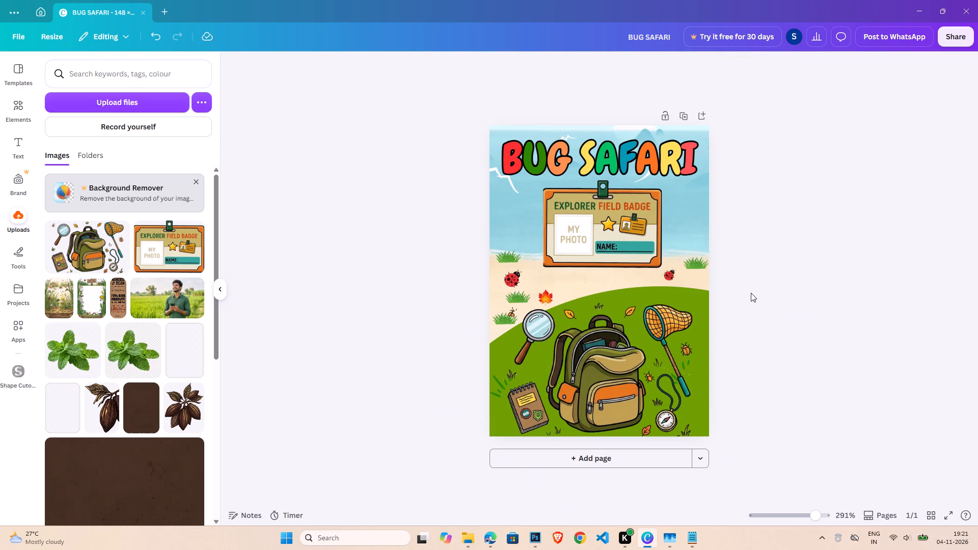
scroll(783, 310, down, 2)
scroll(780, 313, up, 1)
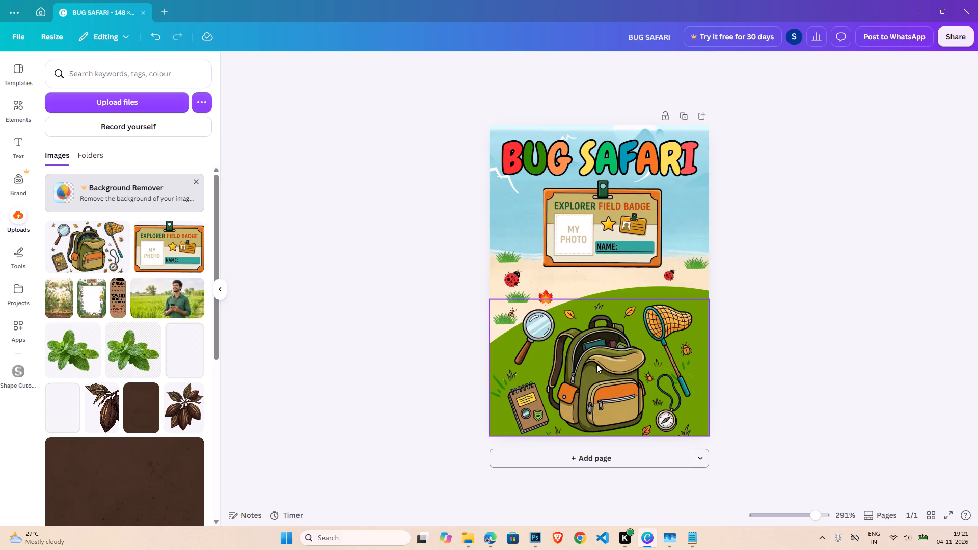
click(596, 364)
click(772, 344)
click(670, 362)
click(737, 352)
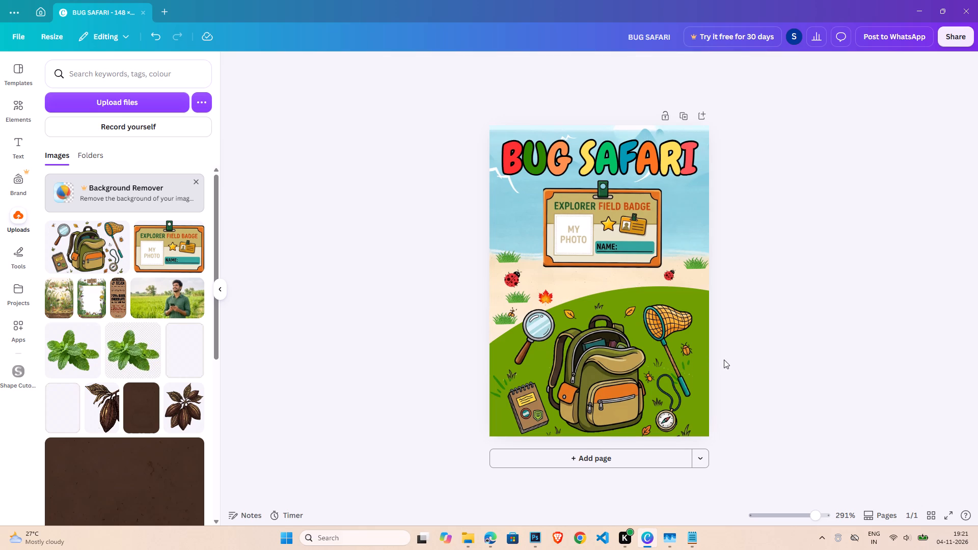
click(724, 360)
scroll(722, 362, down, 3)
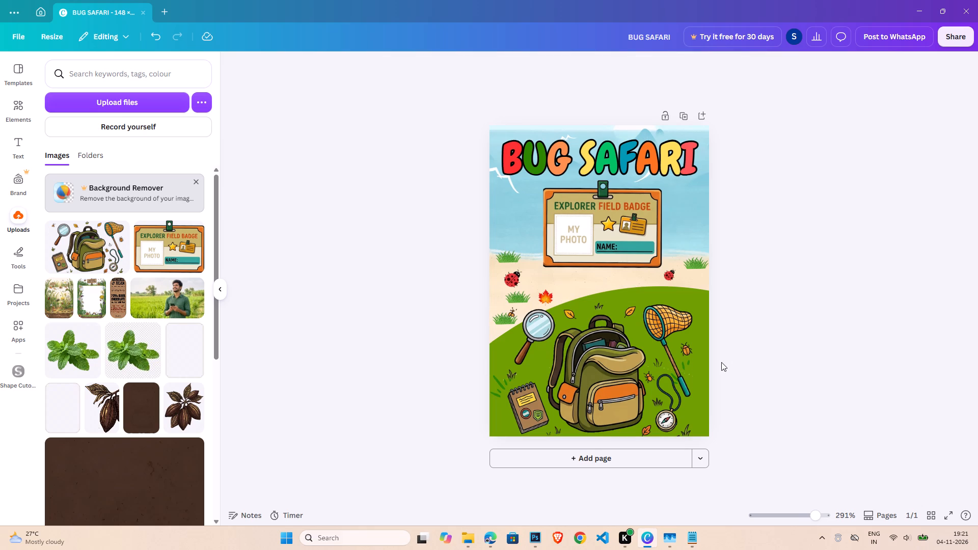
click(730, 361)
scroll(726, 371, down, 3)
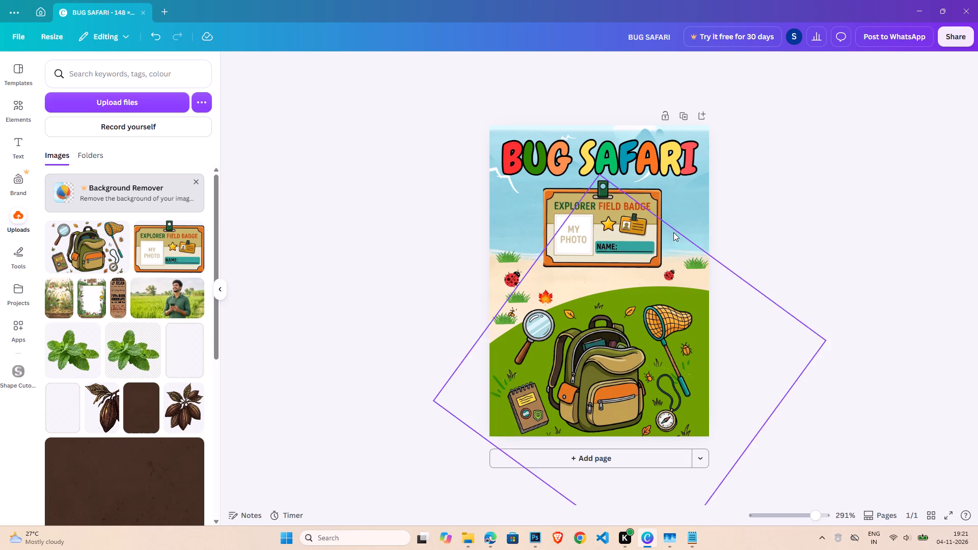
Duplicate the Bug Safari poster page.
click(684, 121)
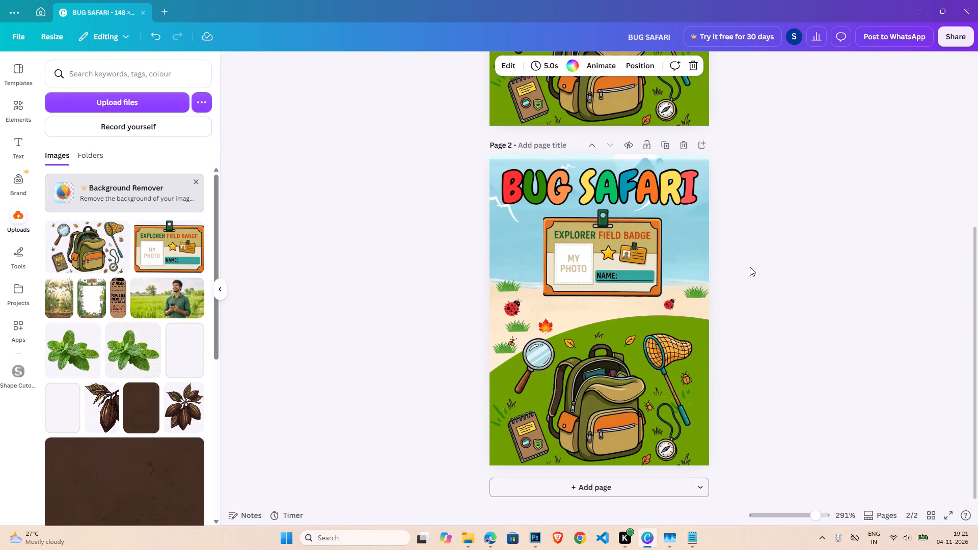
click(769, 252)
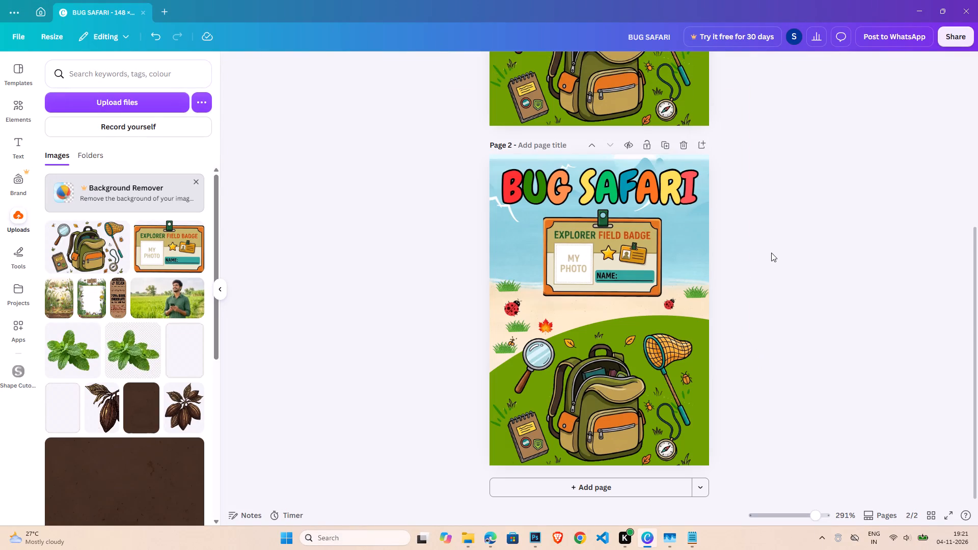
Replace the duplicated page's title text with THE SUSPECT BOARD.
triple_click(627, 189)
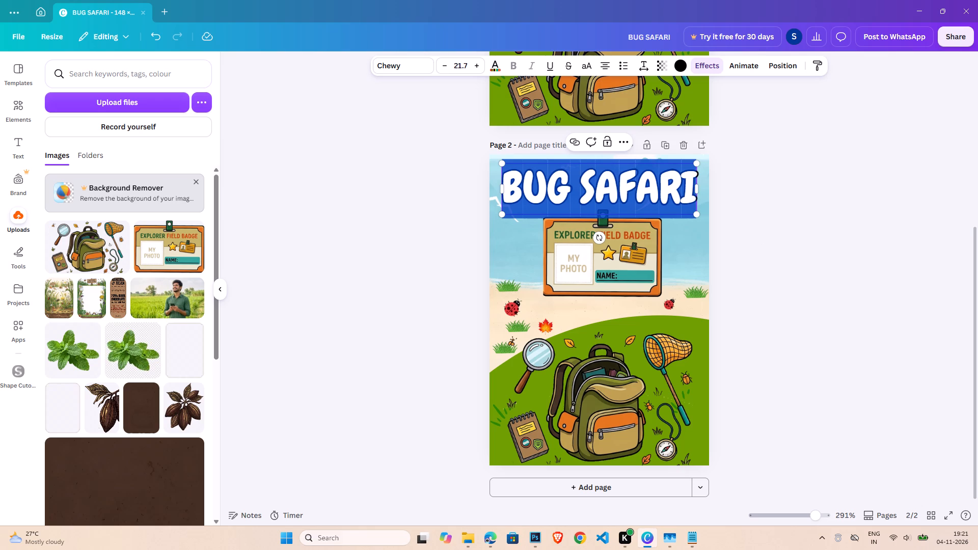
text(TH)
text(E SUSPECT BOARD)
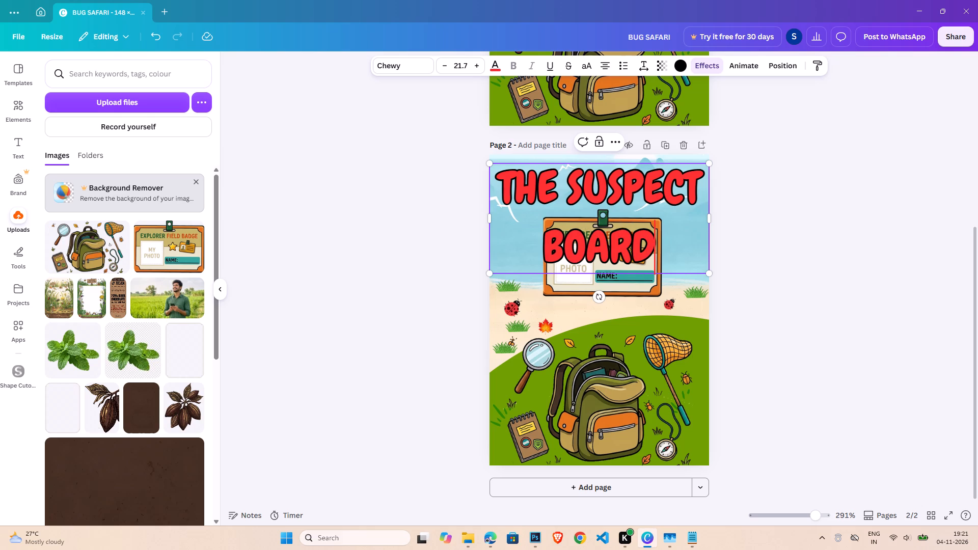
click(787, 258)
Delete the field badge, explorer gear image, maple leaf and the ladybug and grass tufts along the left side of page 2.
click(624, 296)
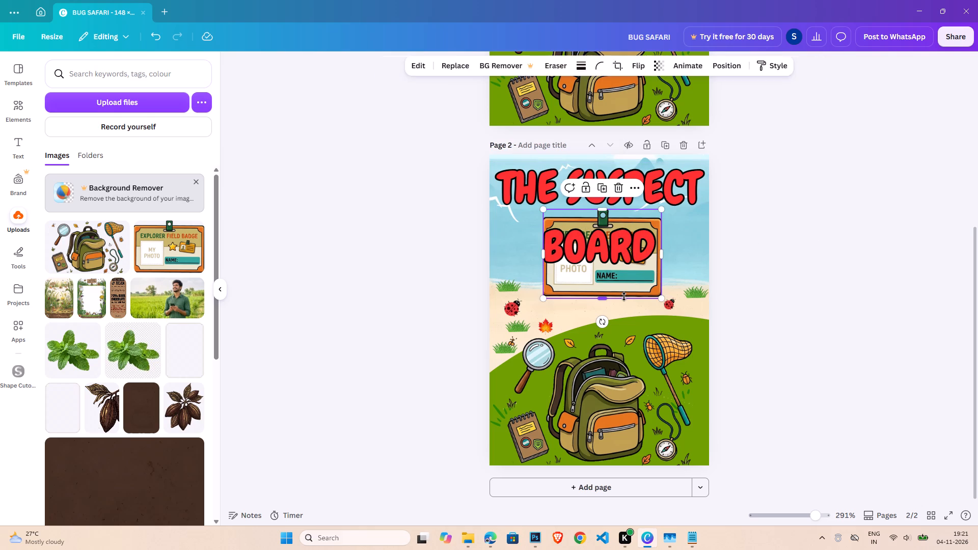
key(Delete)
drag(419, 275, 629, 474)
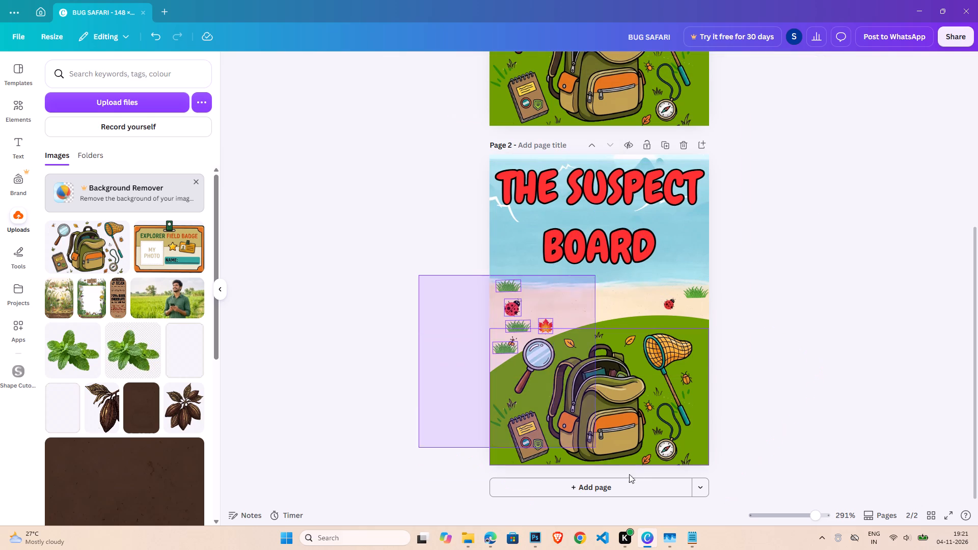
drag(629, 474, 644, 478)
key(Delete)
Unlock the green hill on page 2 and delete it together with its dark grass blades.
click(694, 380)
key(Delete)
click(635, 179)
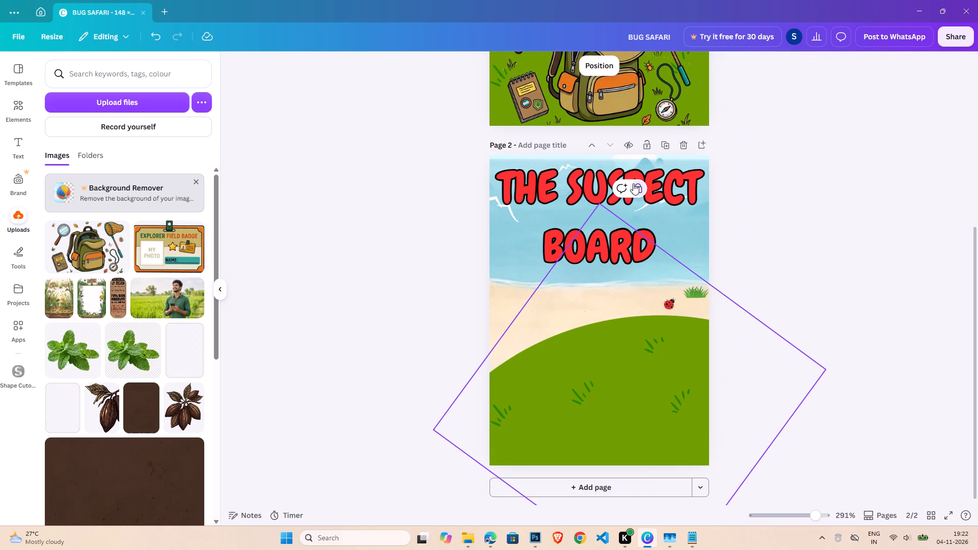
click(633, 188)
click(644, 394)
key(Delete)
click(644, 366)
key(Delete)
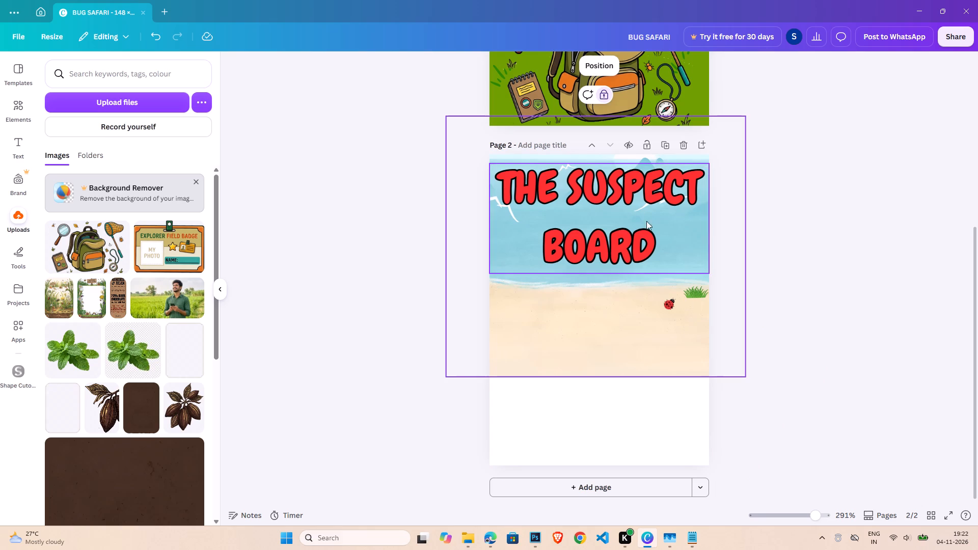
Unlock and delete page 2's beach background, and delete the remaining ladybug and grass tuft.
click(600, 95)
key(Delete)
drag(641, 297, 665, 290)
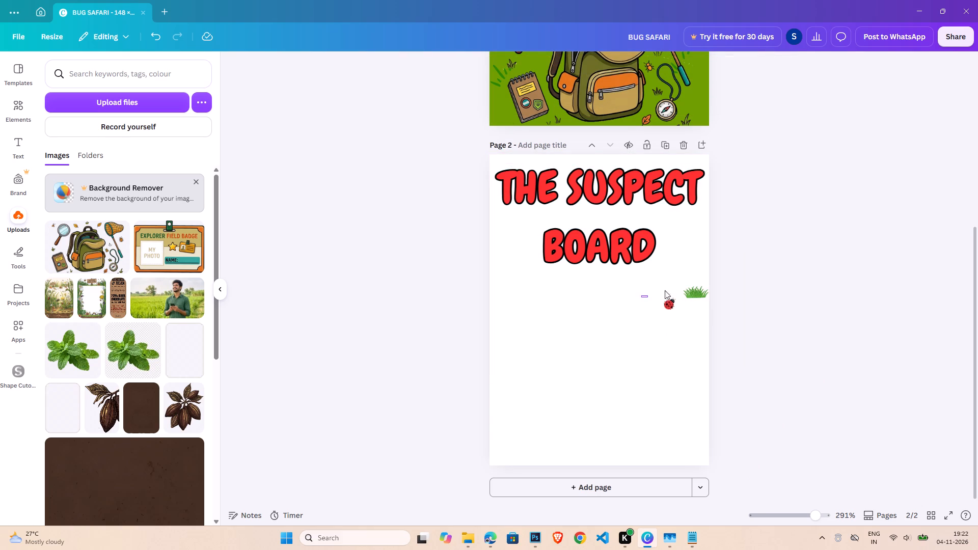
drag(665, 290, 739, 325)
key(Delete)
Reduce the line spacing of THE SUSPECT BOARD title to about 0.95.
click(596, 233)
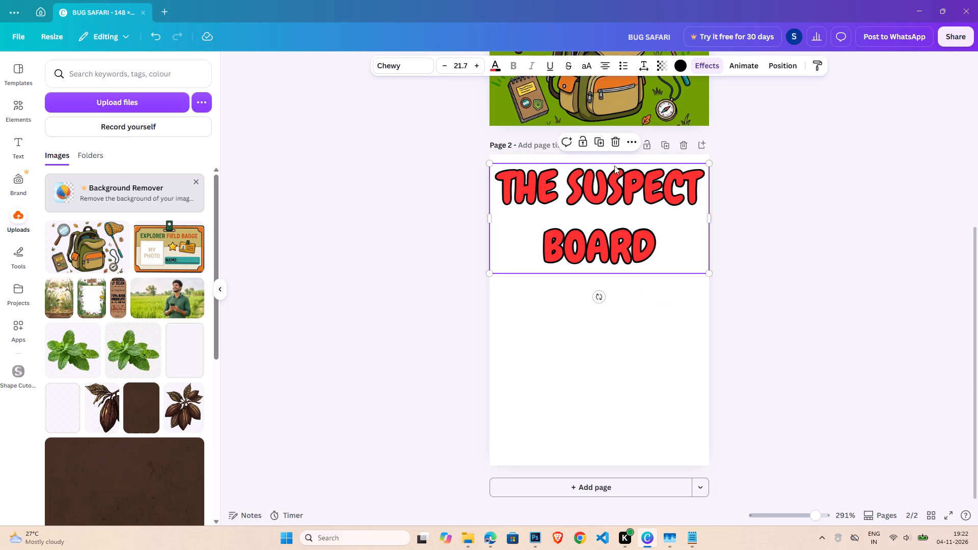
click(641, 64)
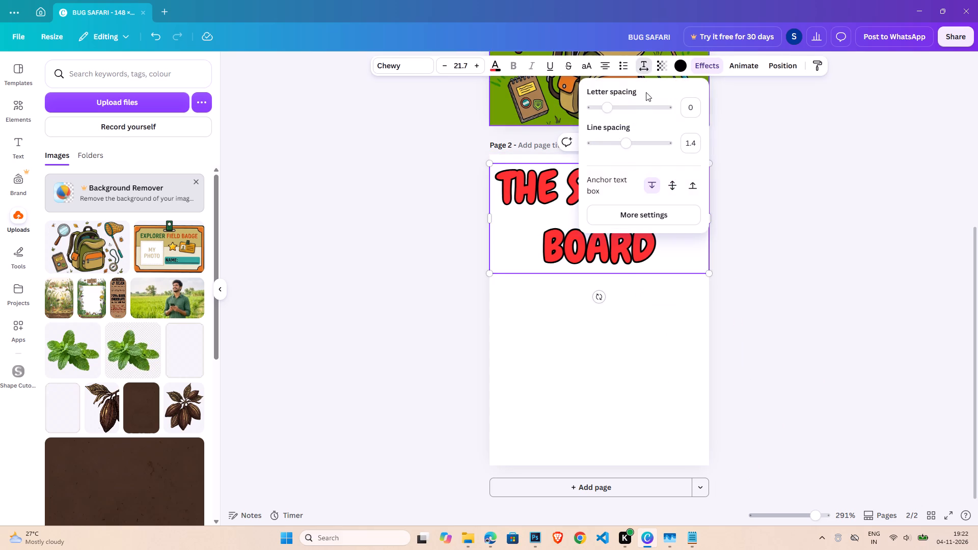
drag(624, 142, 608, 145)
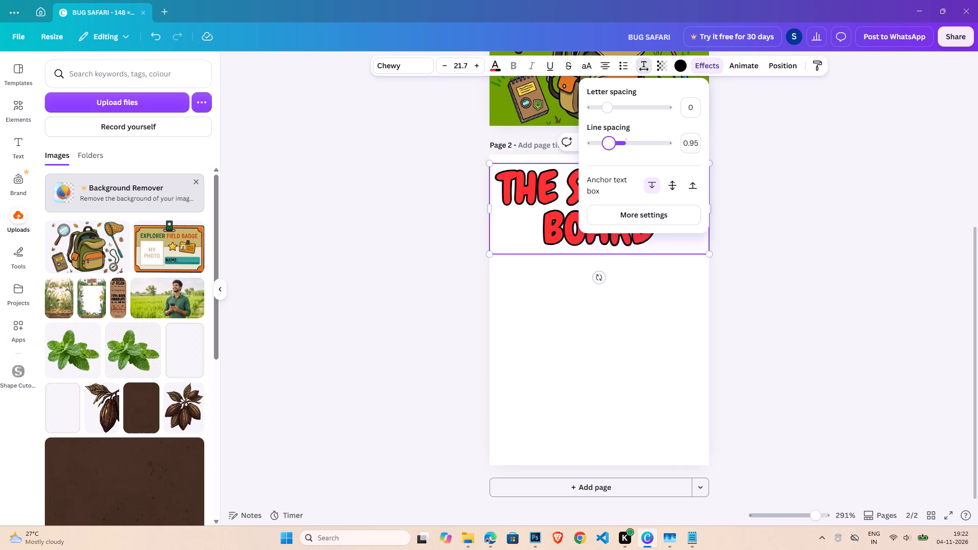
drag(608, 145, 607, 145)
drag(809, 221, 803, 220)
Move THE SUSPECT BOARD title up close to the top edge of page 2.
drag(631, 230, 631, 226)
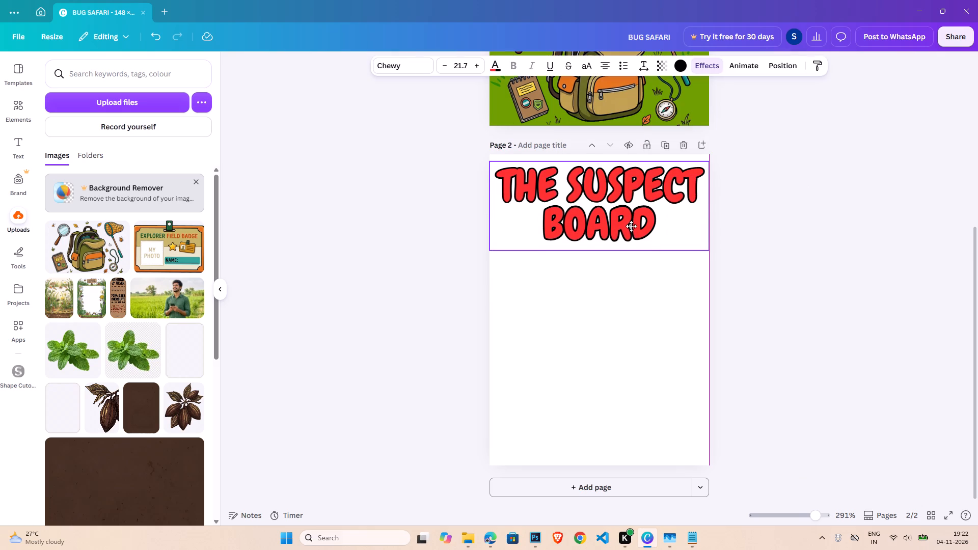
drag(631, 226, 631, 224)
click(750, 273)
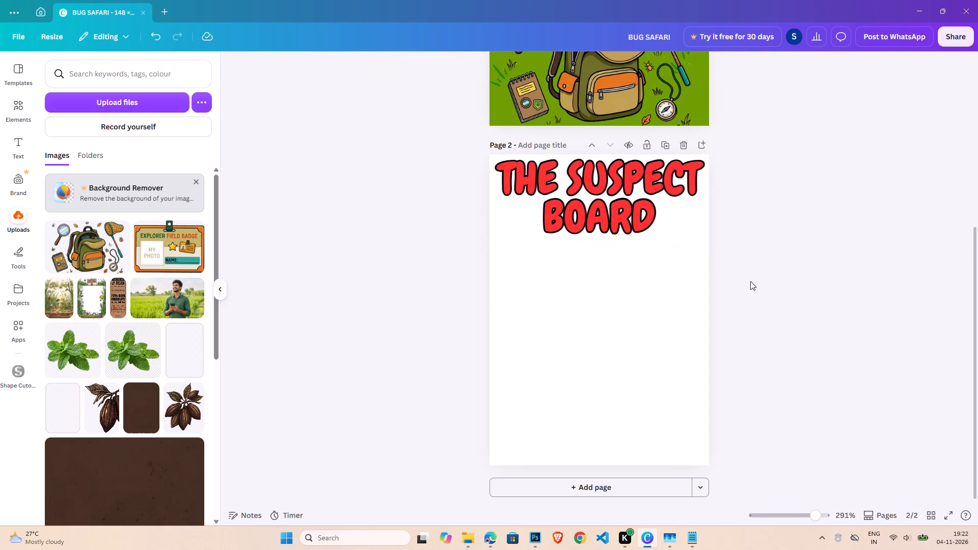
Scale THE SUSPECT BOARD title down to about size 13.7 and fit it on one line in a box about 139 px wide.
double_click(658, 213)
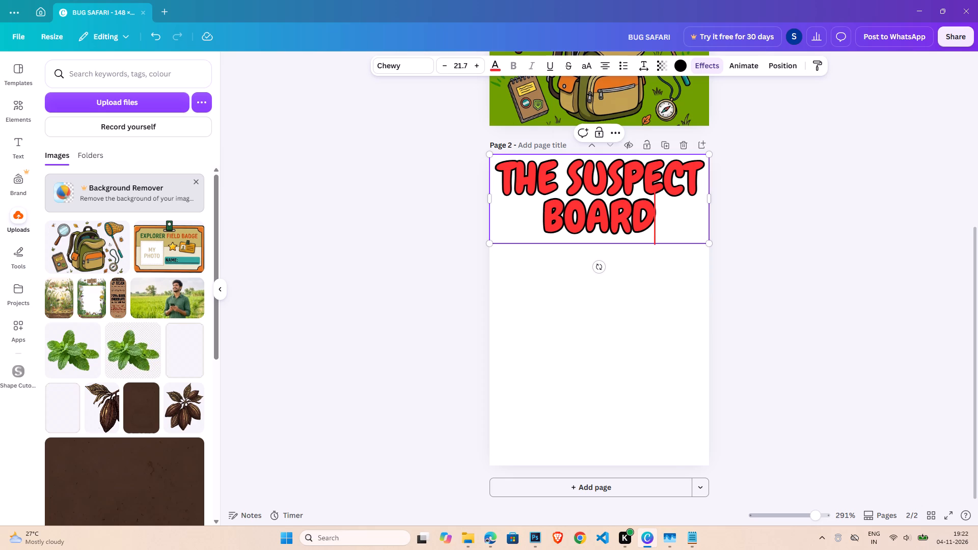
key(ctrl+a)
click(852, 294)
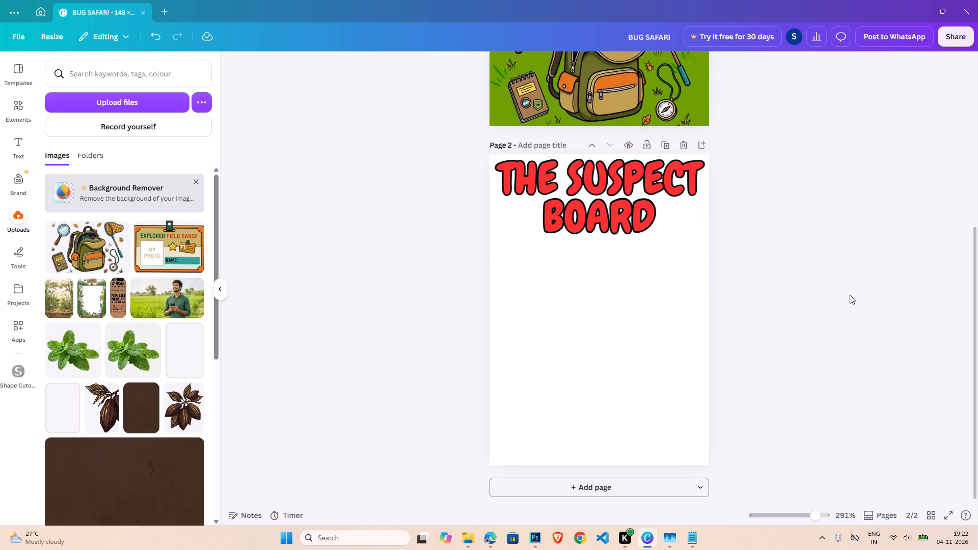
double_click(615, 218)
key(ctrl+a)
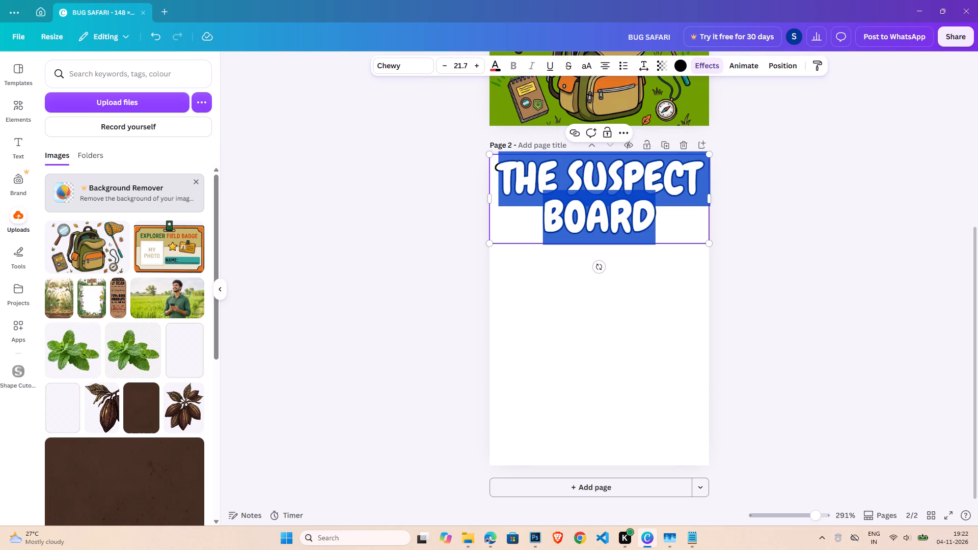
drag(707, 242, 659, 219)
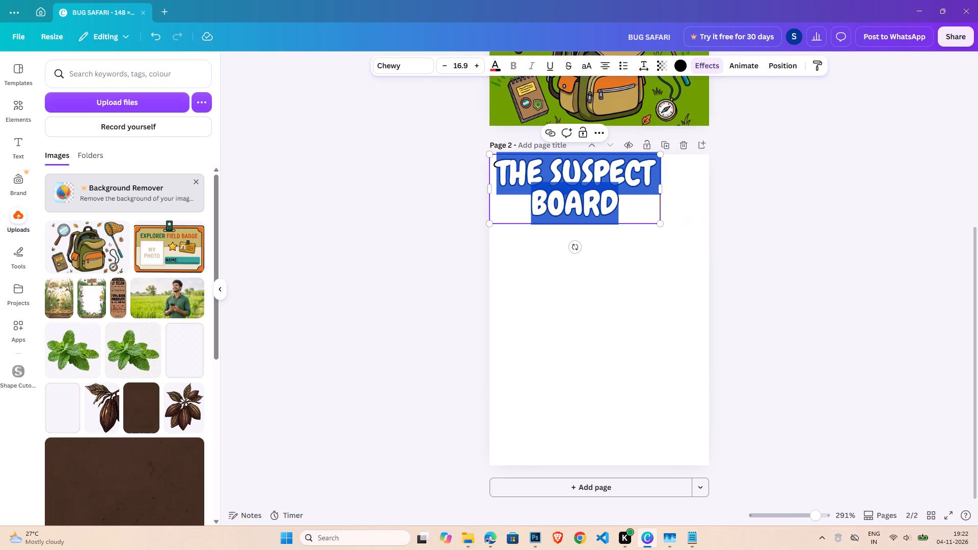
drag(662, 191, 710, 190)
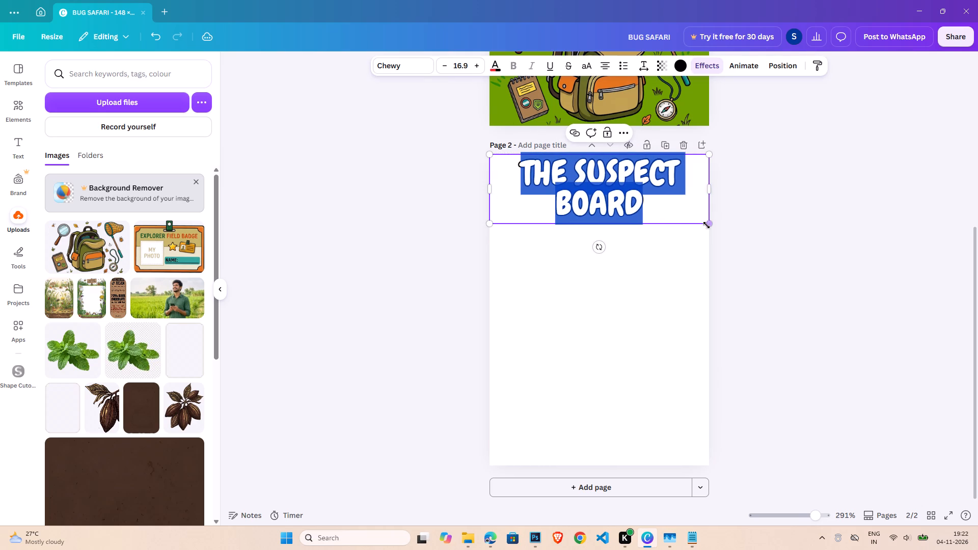
drag(707, 225, 679, 210)
drag(681, 187, 694, 185)
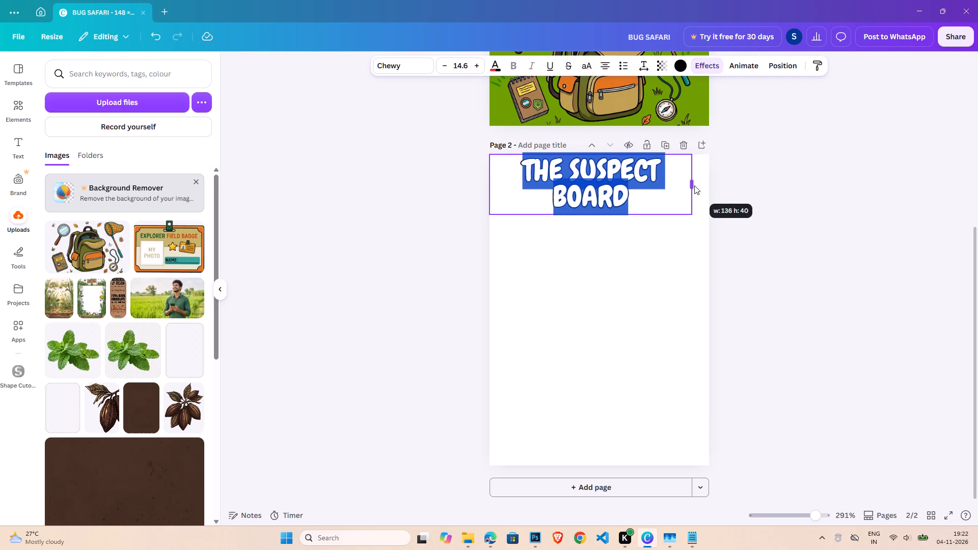
drag(694, 185, 711, 186)
drag(707, 187, 693, 186)
Centre THE SUSPECT BOARD title horizontally on page 2 and nudge it slightly down from the top edge.
click(779, 69)
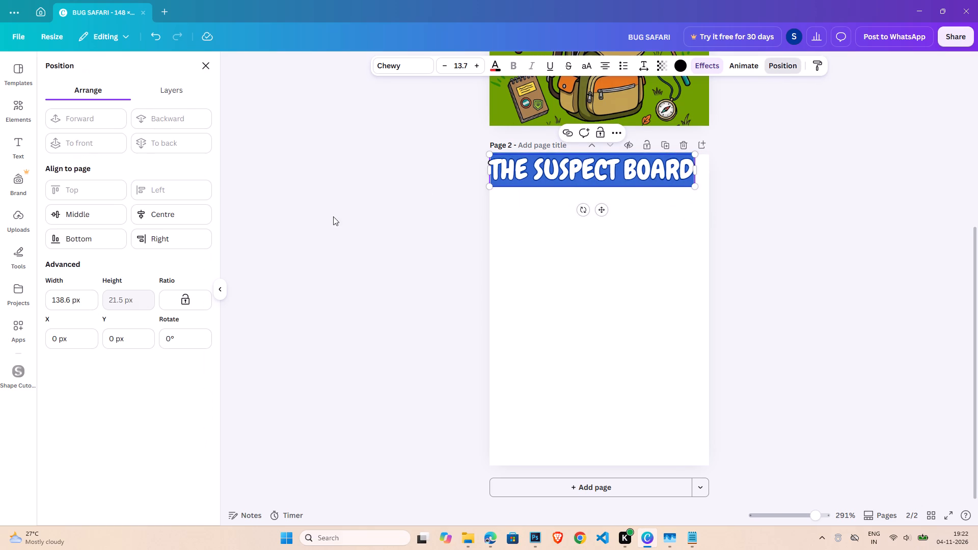
click(204, 218)
double_click(762, 253)
click(649, 174)
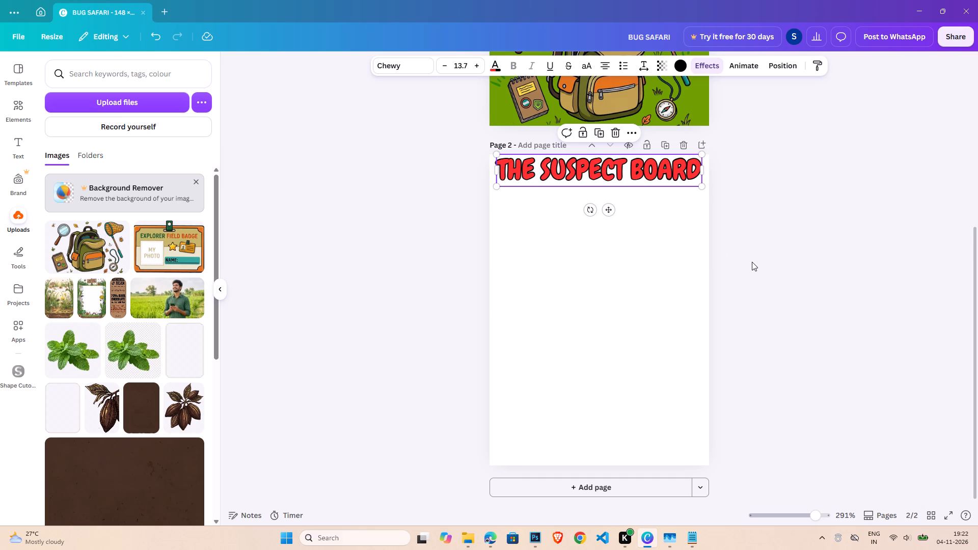
key(Down)
key(Down)
drag(766, 270, 761, 269)
click(655, 319)
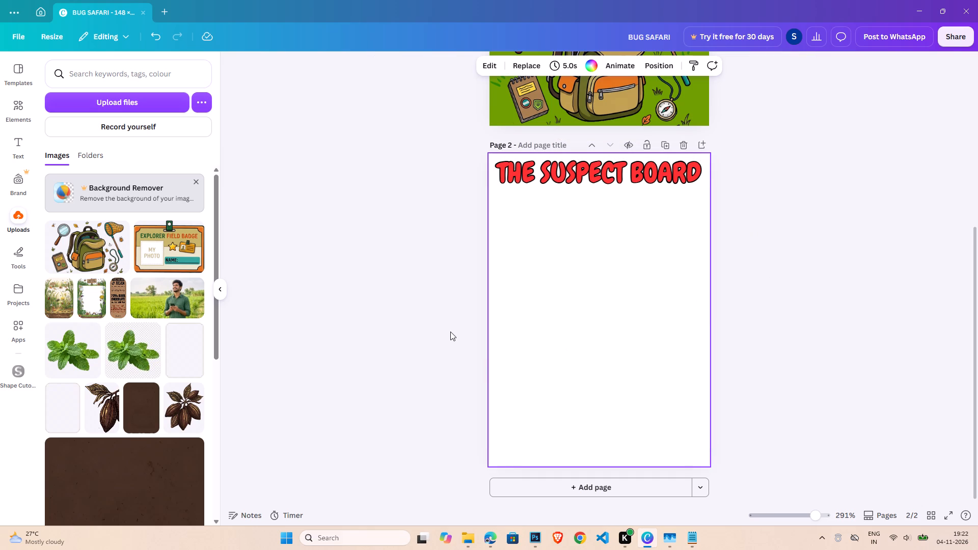
Open the elements library for page 2.
click(27, 109)
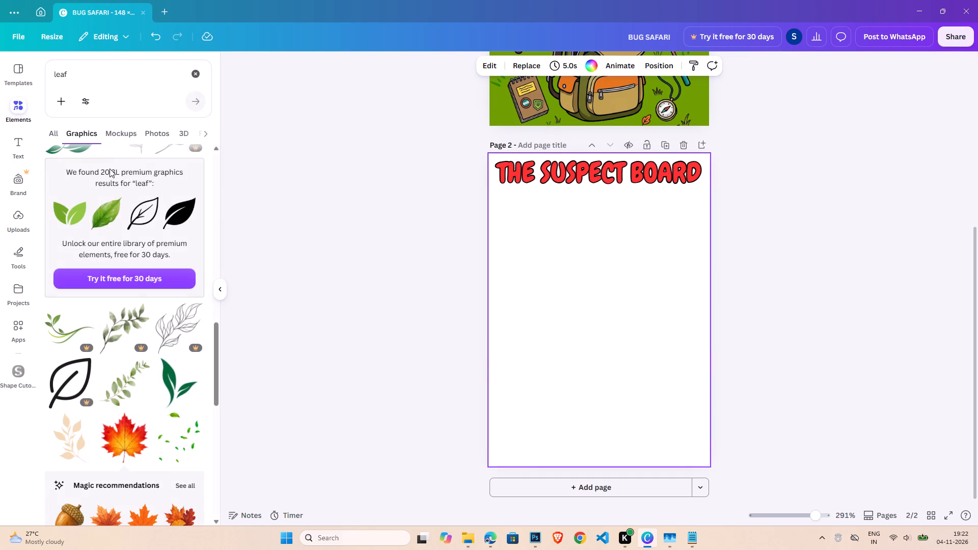
double_click(72, 80)
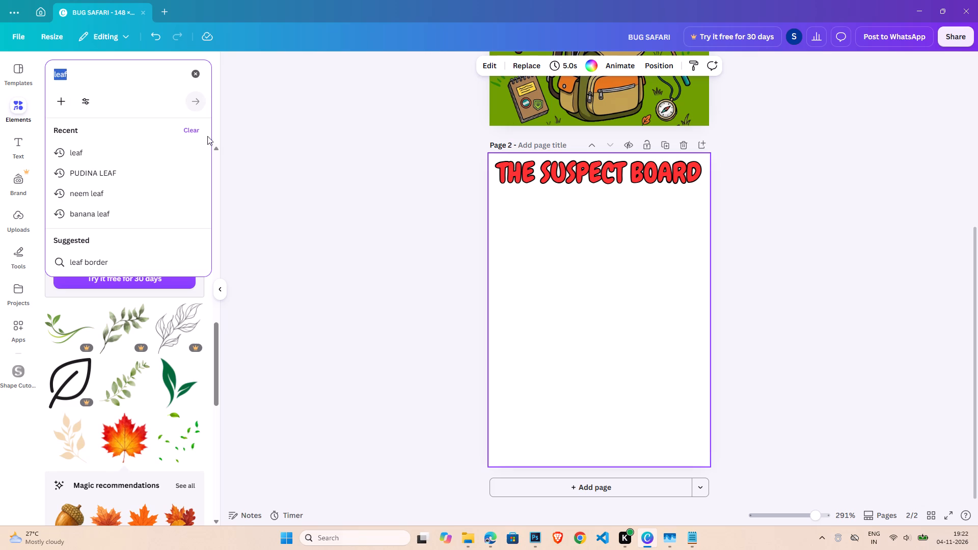
click(820, 251)
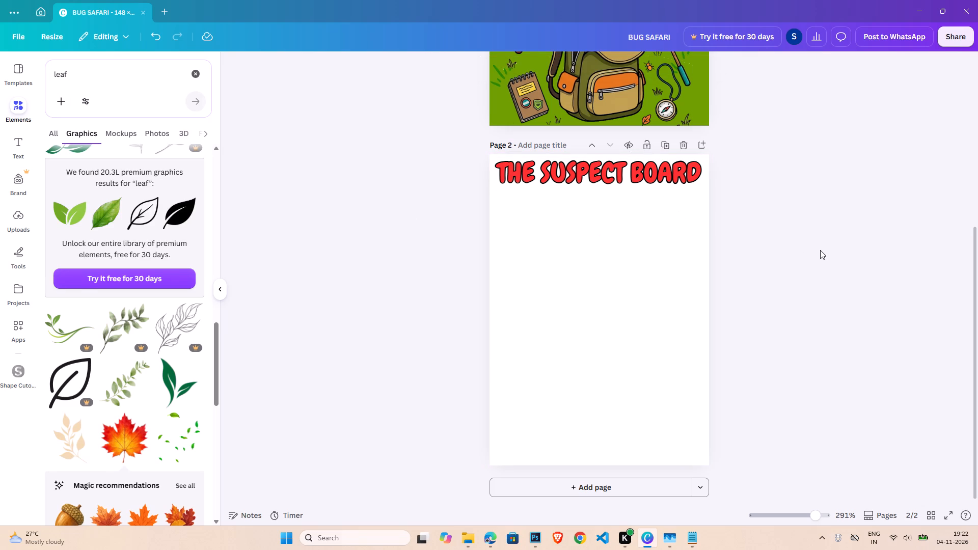
Switch to Photoshop, close the backpack image and open the Suspect Board reference image.
click(539, 538)
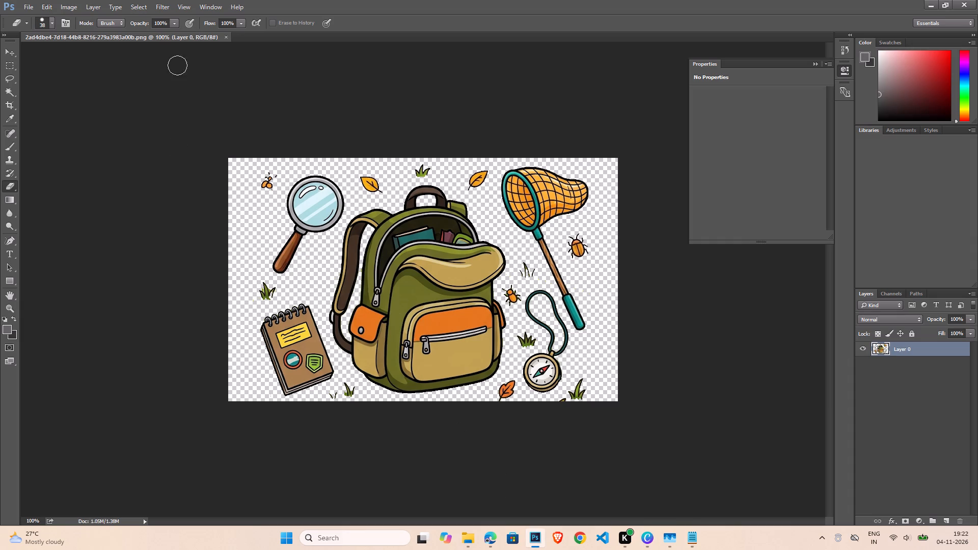
click(229, 39)
key(ctrl+o)
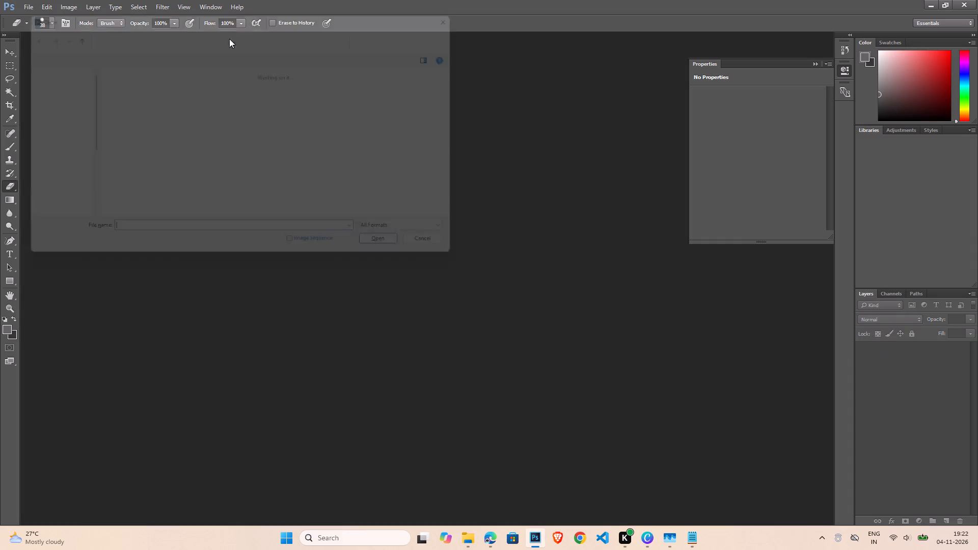
double_click(227, 127)
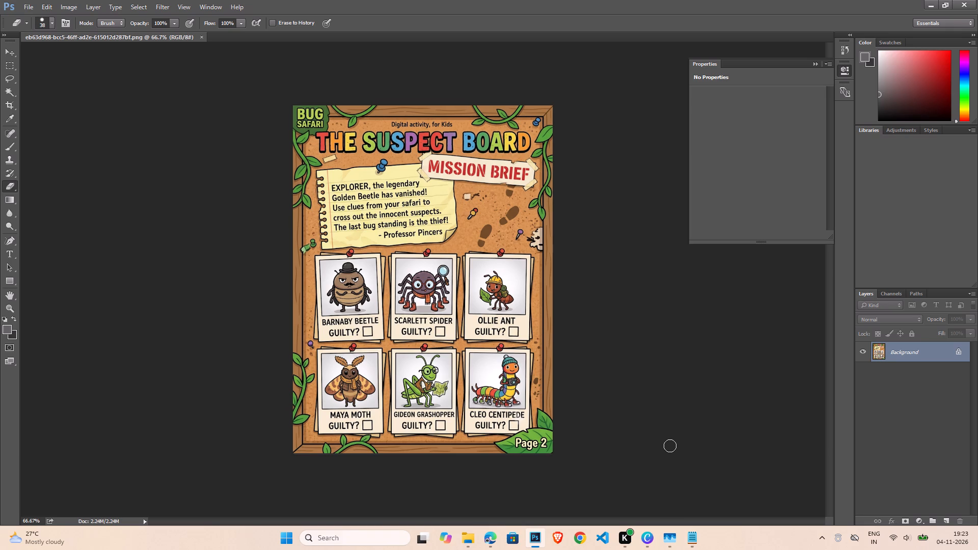
Select the green area of the Page 2 corner leaf with the Magic Wand, expand the selection, fill it and deselect.
key(w)
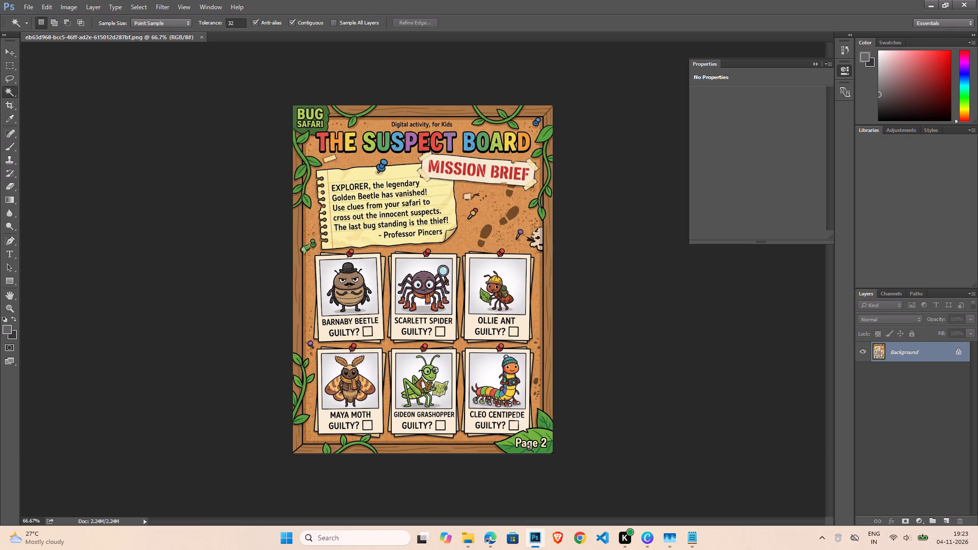
click(516, 444)
click(509, 445)
click(169, 4)
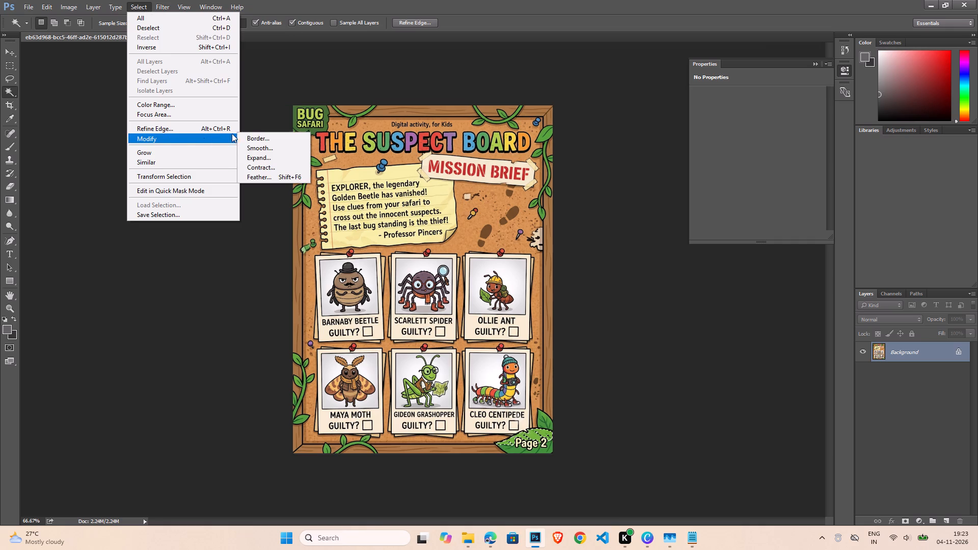
click(257, 155)
click(527, 179)
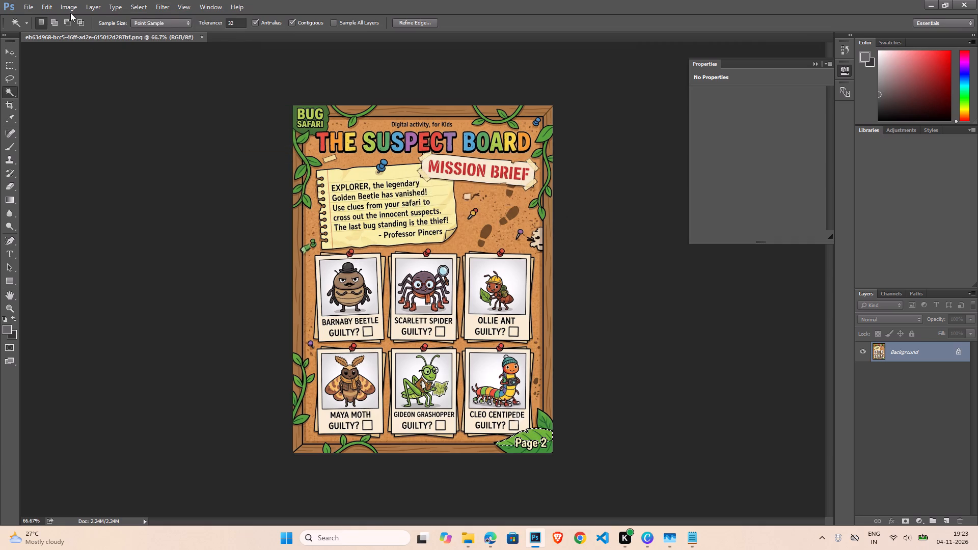
click(69, 6)
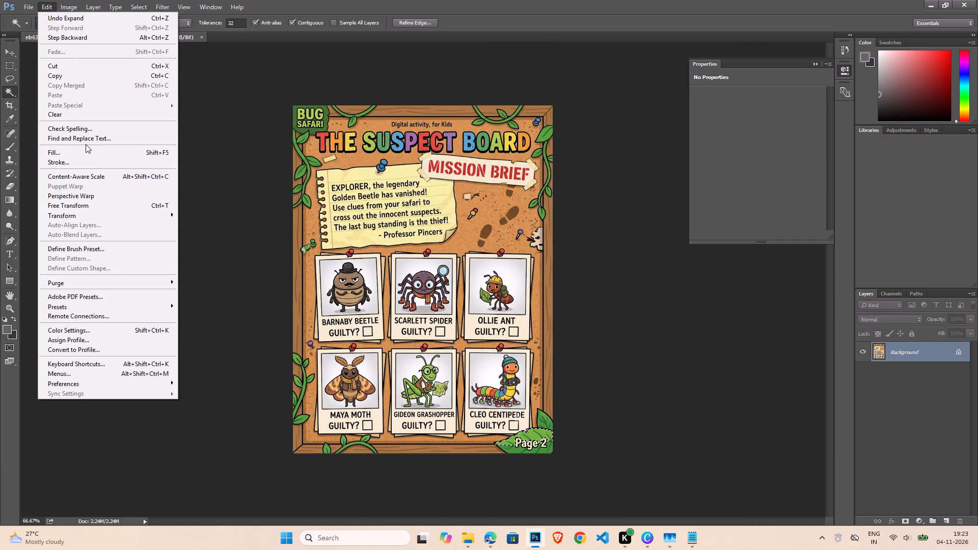
click(86, 149)
click(548, 155)
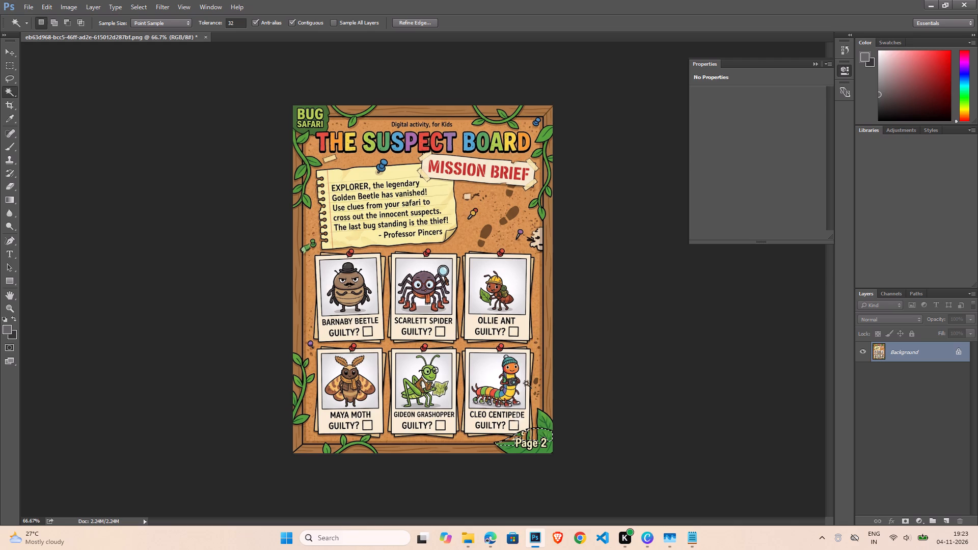
double_click(519, 428)
Examine the reference poster's layout, from the title and Mission Brief note to the suspect cards and corner leaf.
key(ctrl+plus)
scroll(649, 372, down, 11)
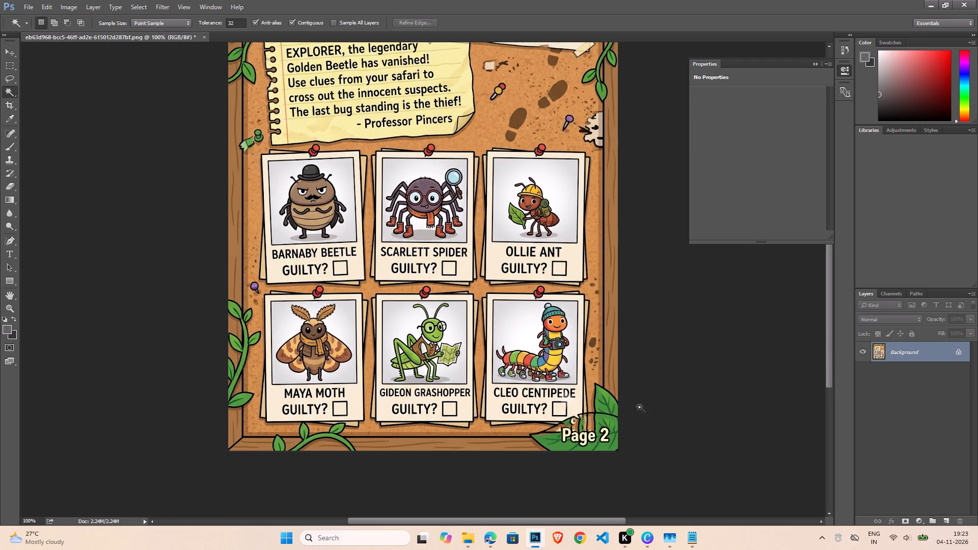
scroll(639, 413, down, 3)
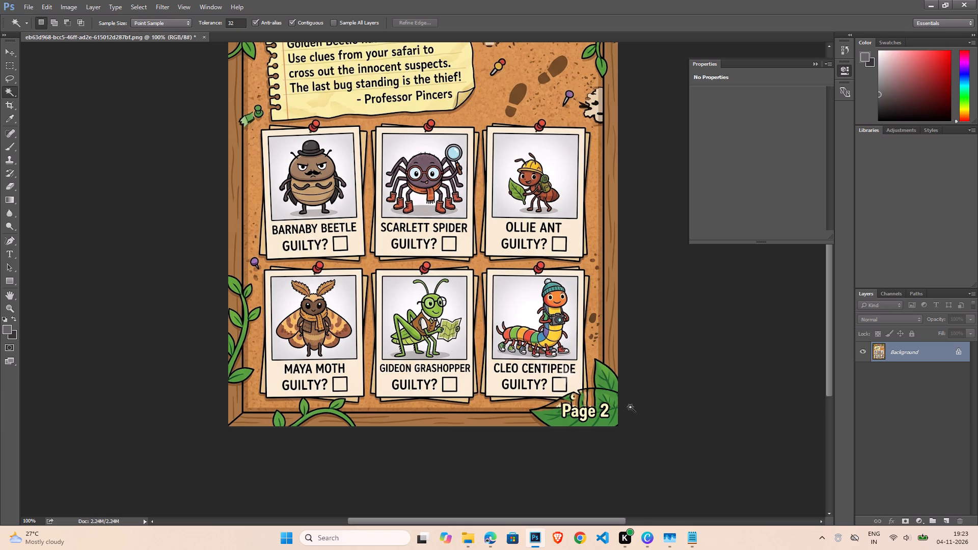
scroll(630, 407, down, 4)
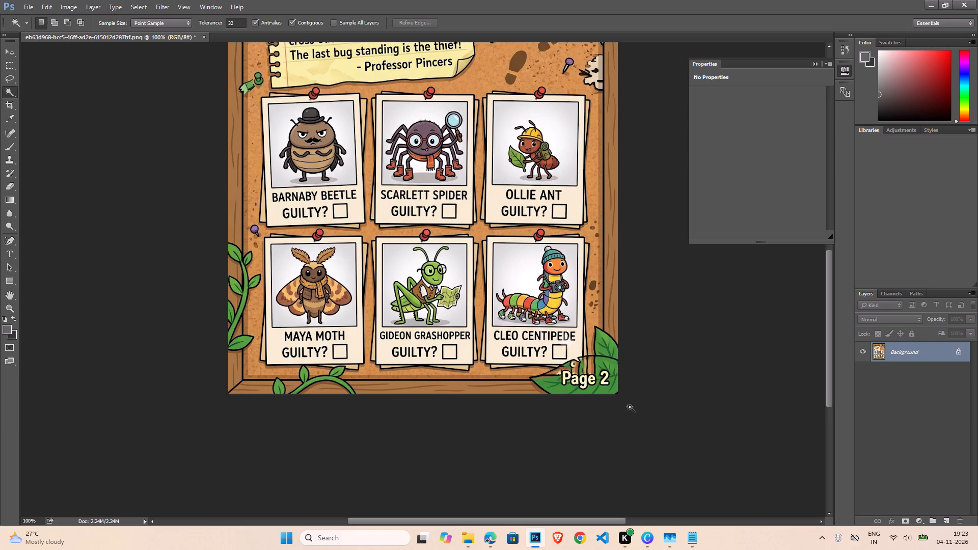
scroll(623, 409, up, 8)
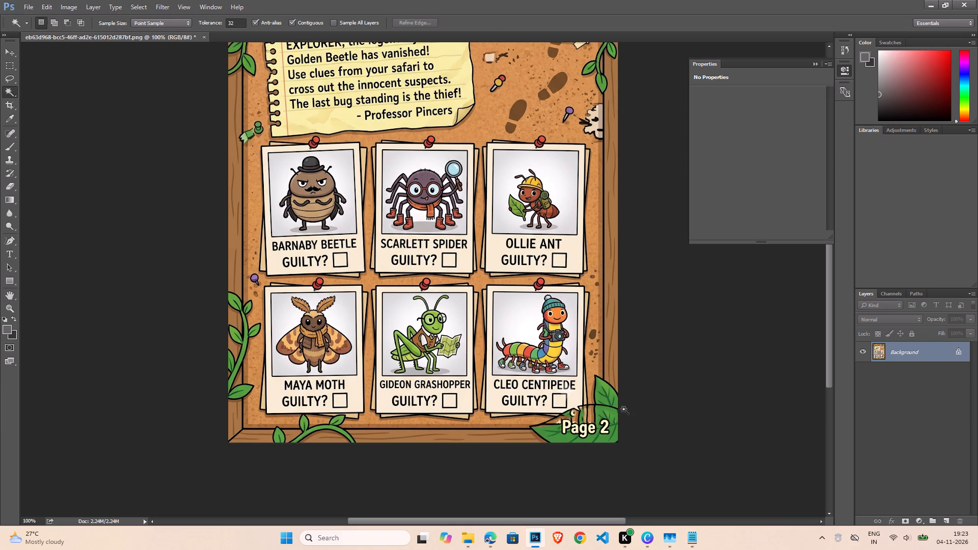
scroll(623, 409, up, 13)
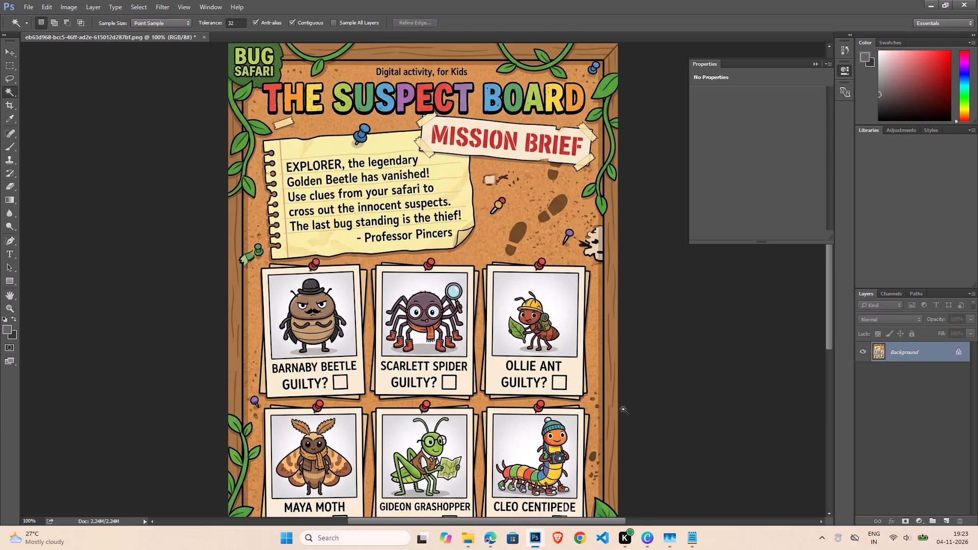
scroll(623, 409, down, 7)
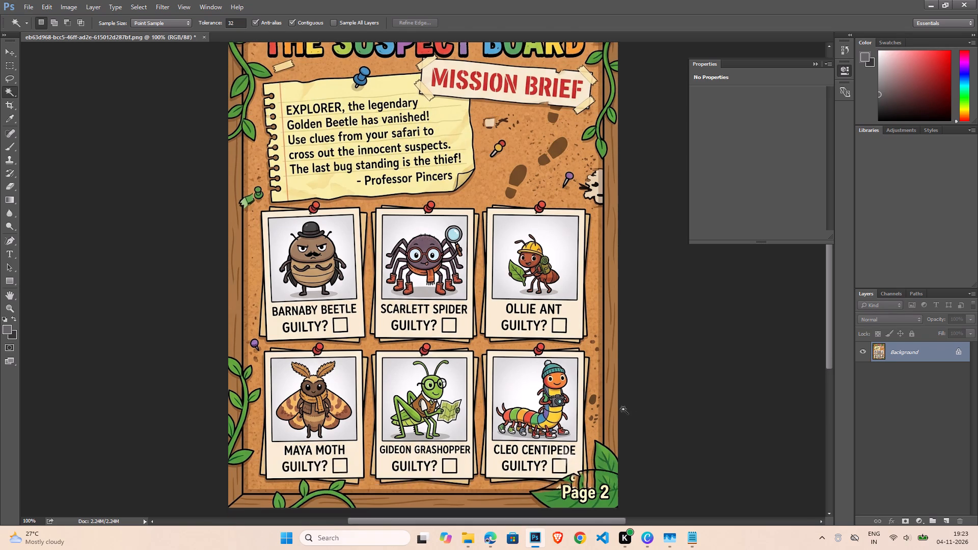
scroll(623, 408, up, 4)
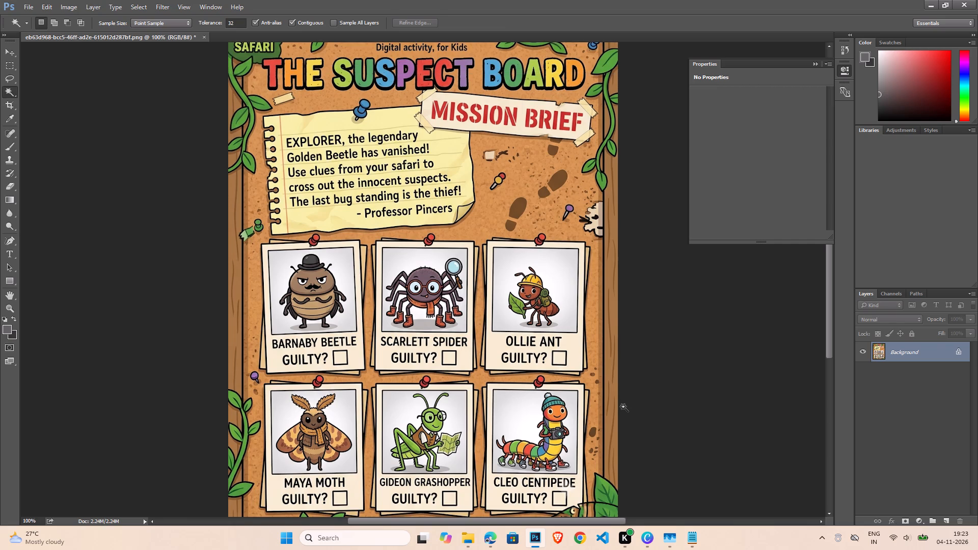
scroll(623, 406, up, 4)
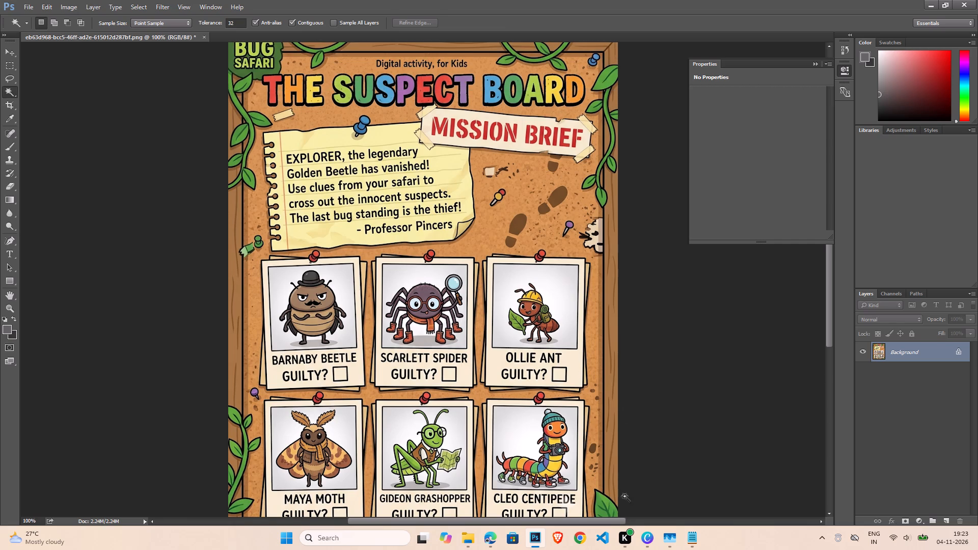
Switch back to Canva, search the graphics for "mud" and browse the results.
click(645, 536)
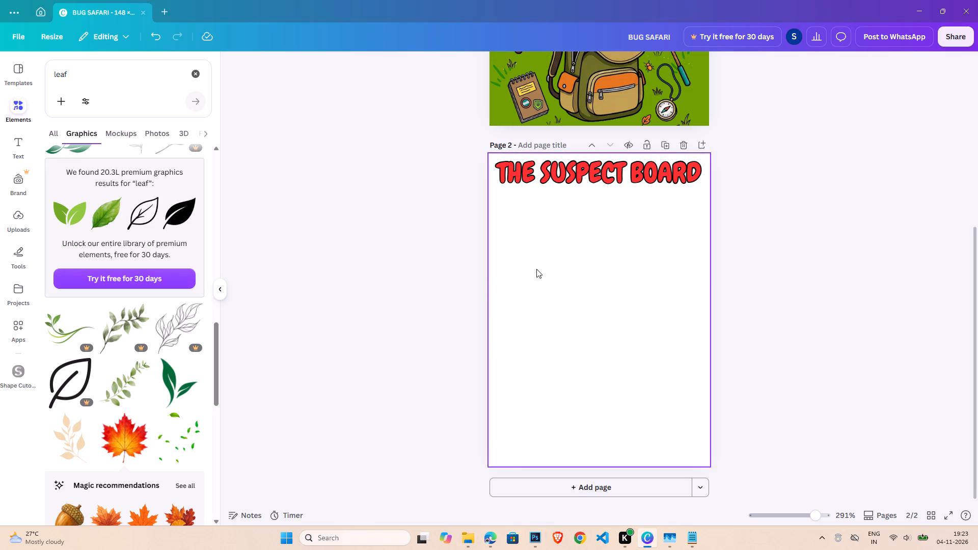
double_click(104, 75)
text(mud)
key(Return)
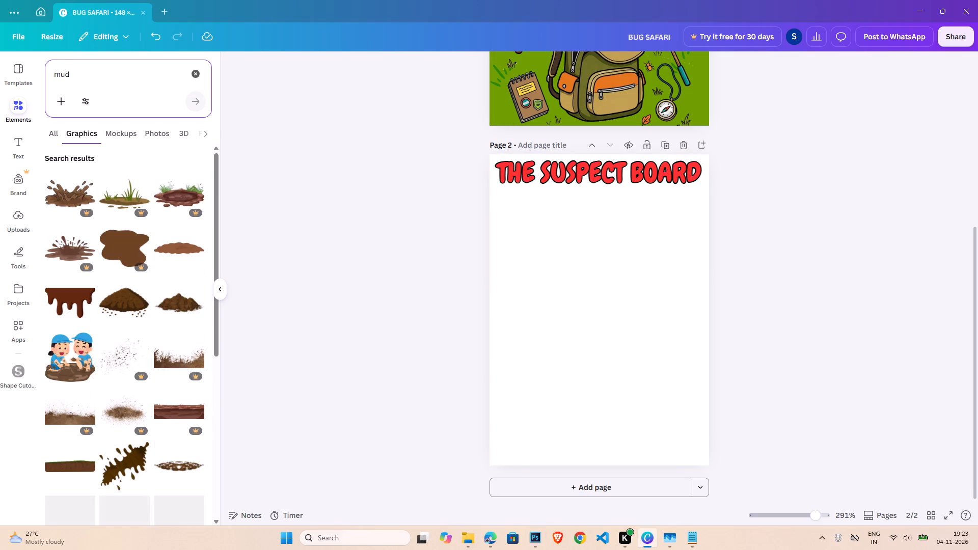
scroll(177, 301, down, 6)
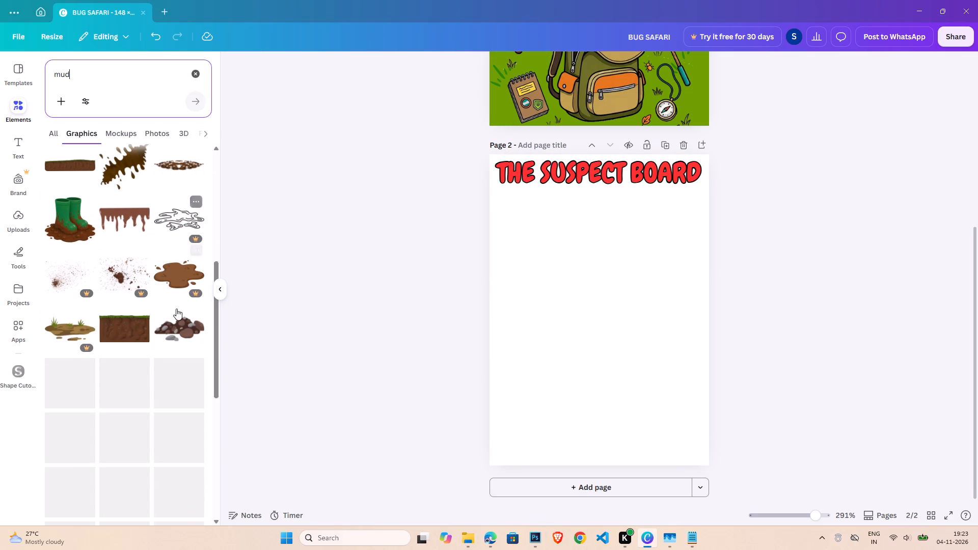
Search the graphics for "mud frame" and look through the results for a usable page background.
key(space)
text(frame)
key(Return)
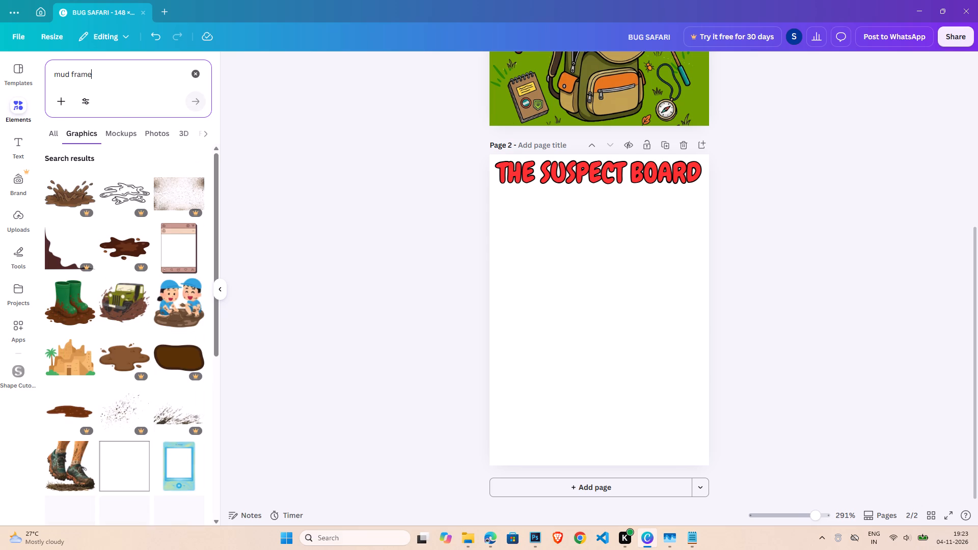
scroll(147, 421, down, 4)
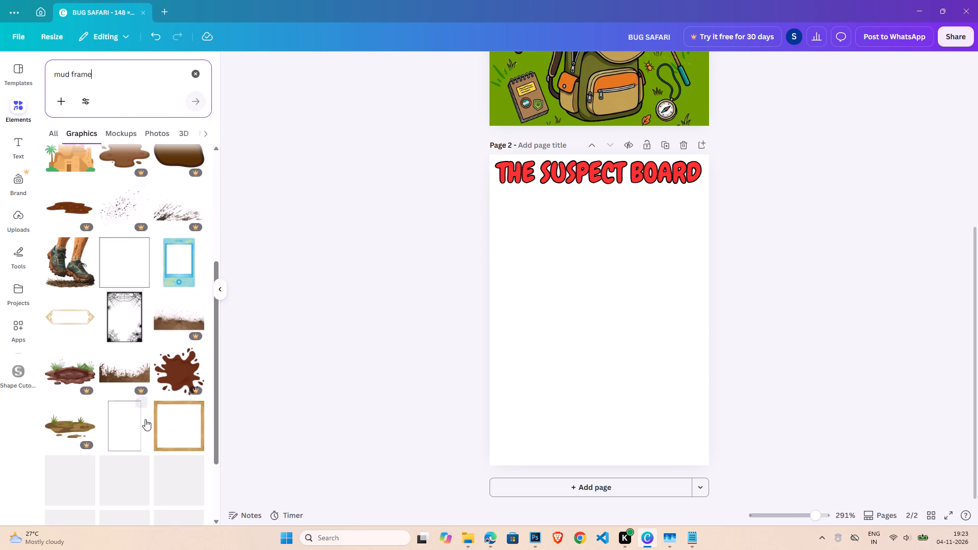
scroll(145, 419, down, 5)
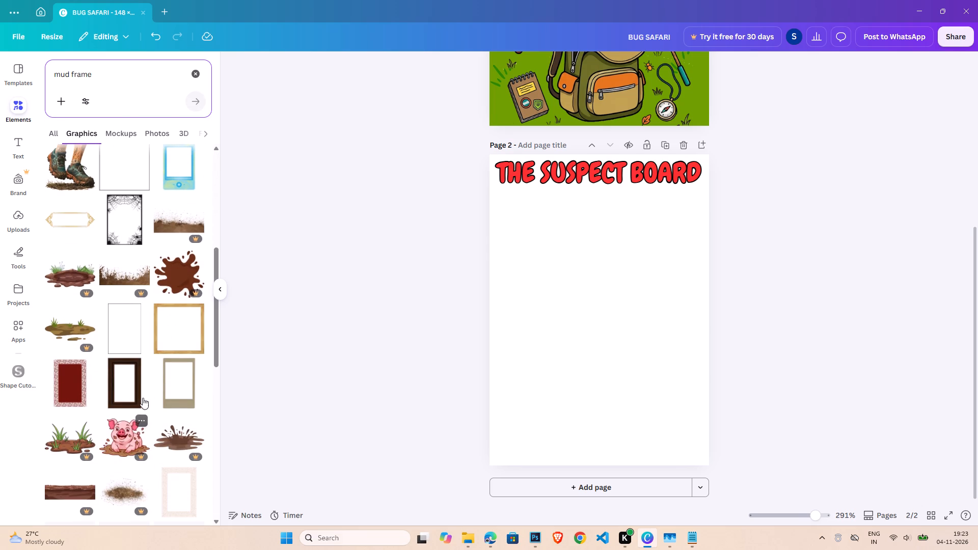
scroll(108, 391, down, 6)
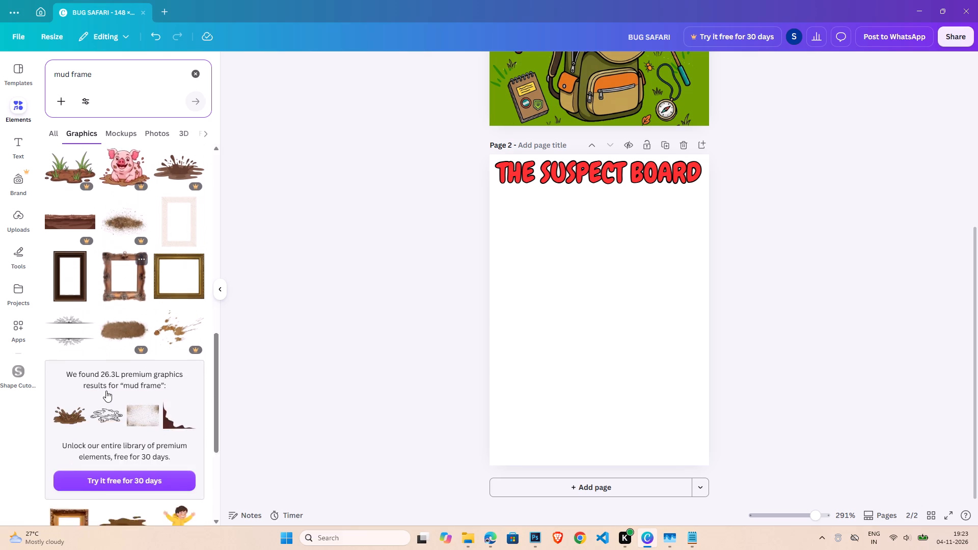
Search the graphics for "mud background" and look through the results for a soil texture to fill the page.
double_click(113, 73)
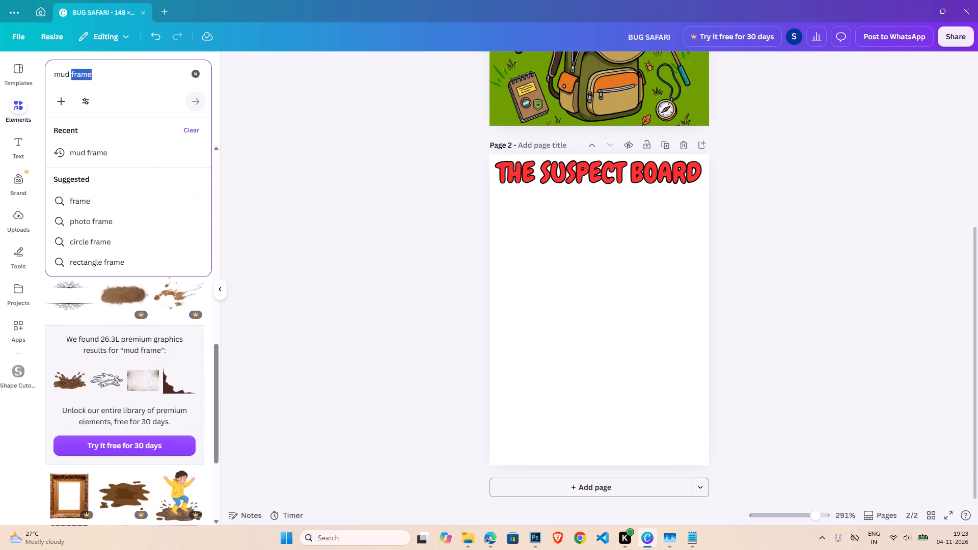
text(background)
key(Return)
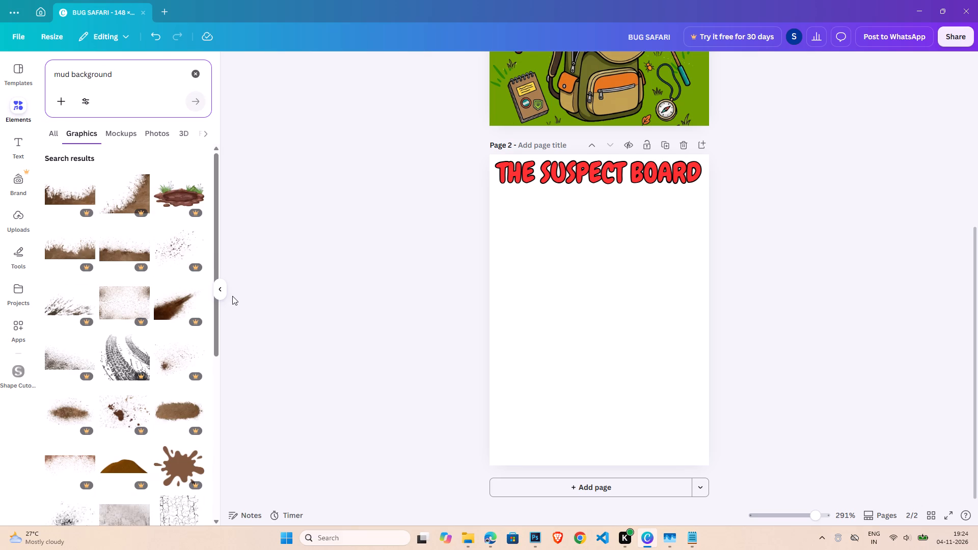
scroll(140, 326, down, 5)
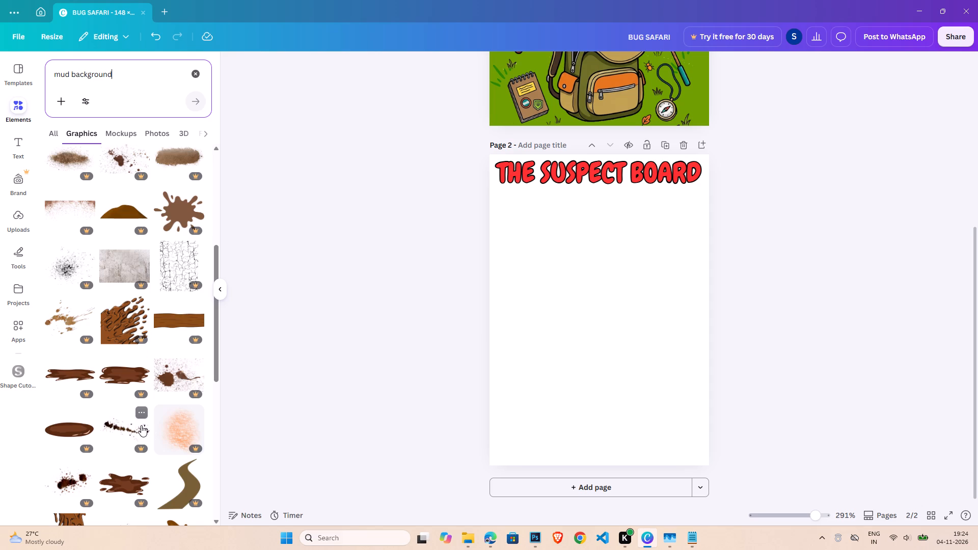
scroll(141, 425, down, 5)
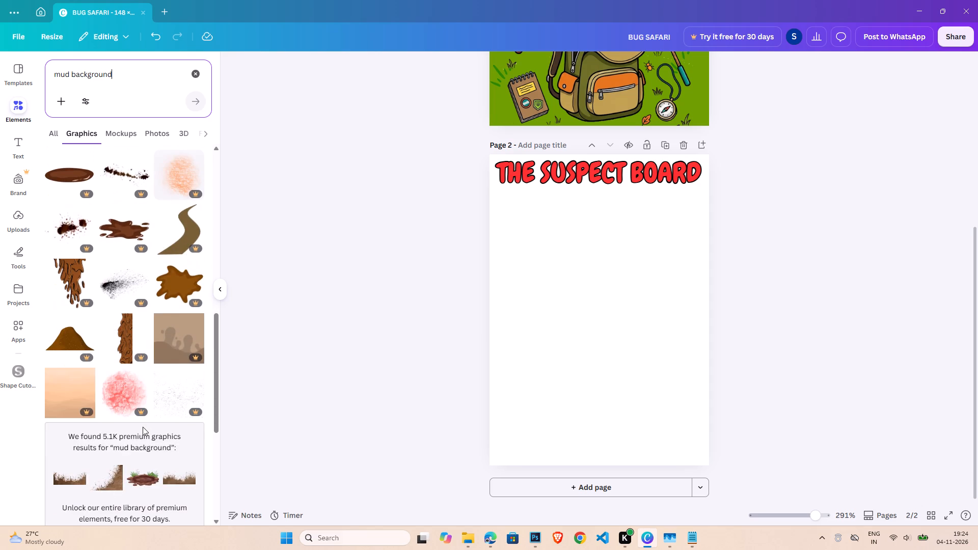
scroll(142, 430, down, 10)
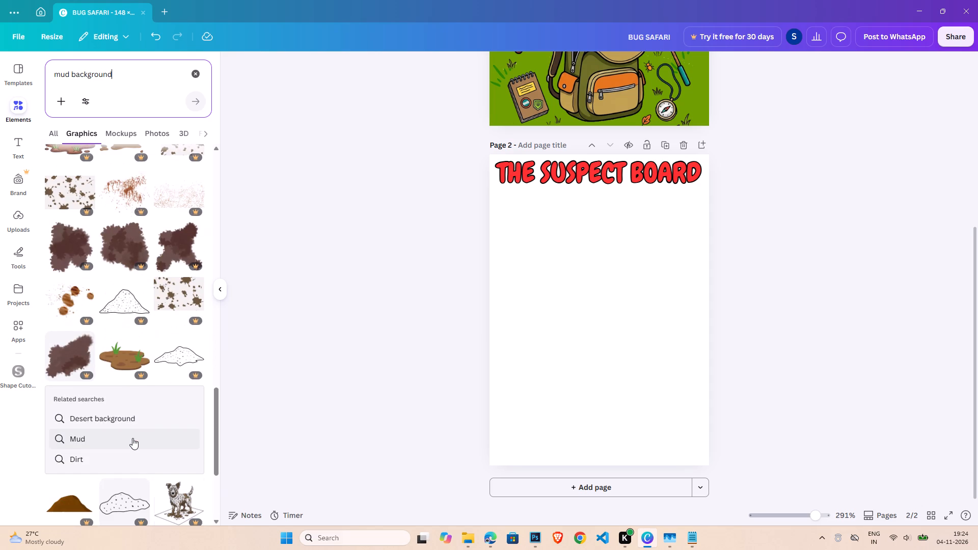
scroll(132, 438, down, 6)
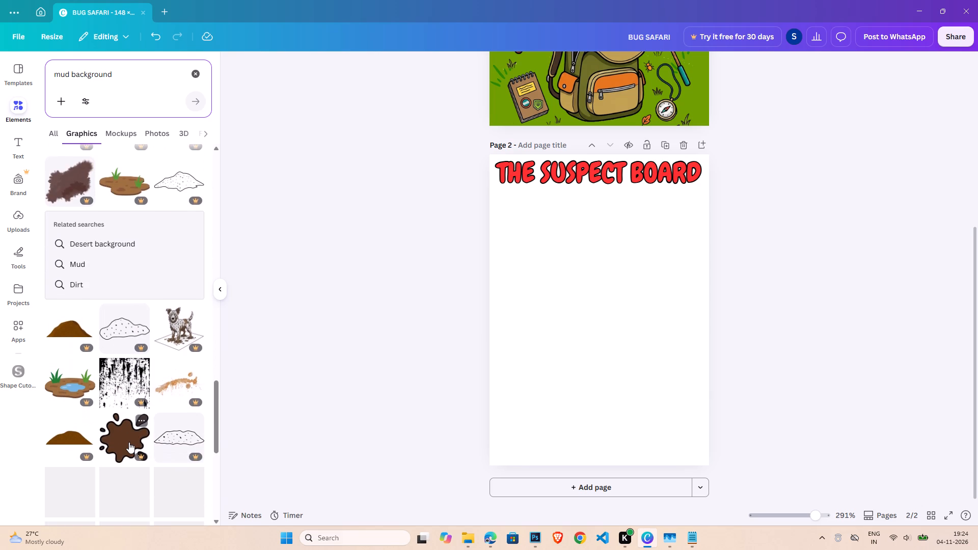
scroll(129, 442, down, 5)
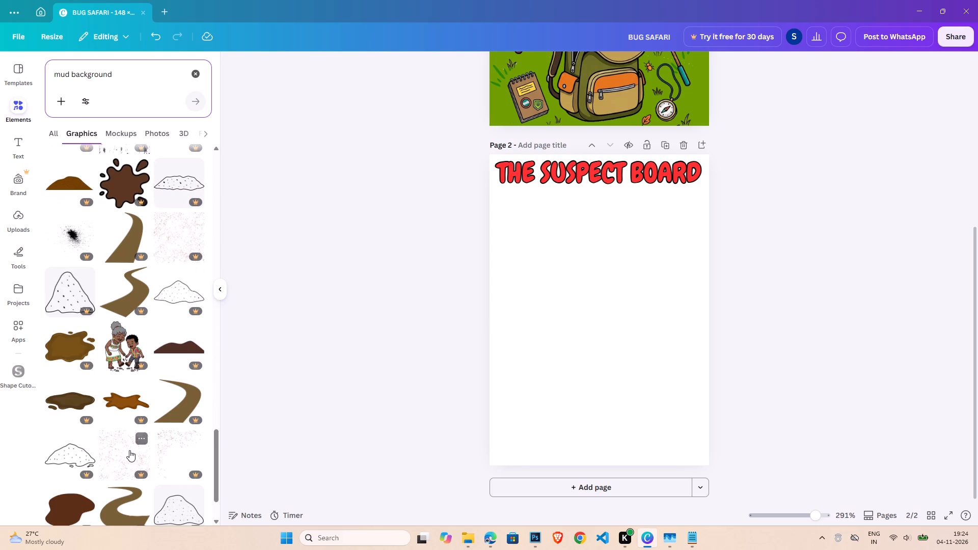
scroll(128, 452, down, 5)
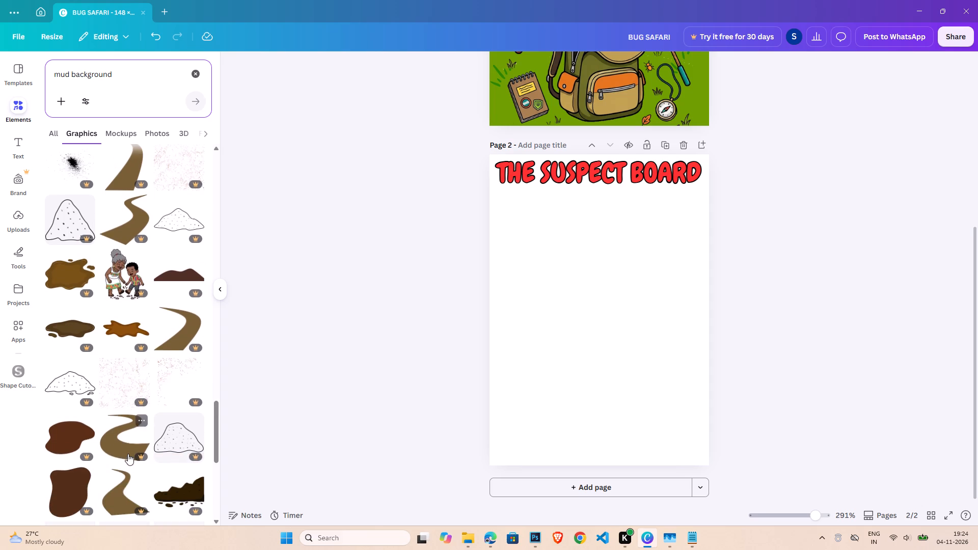
scroll(128, 454, down, 4)
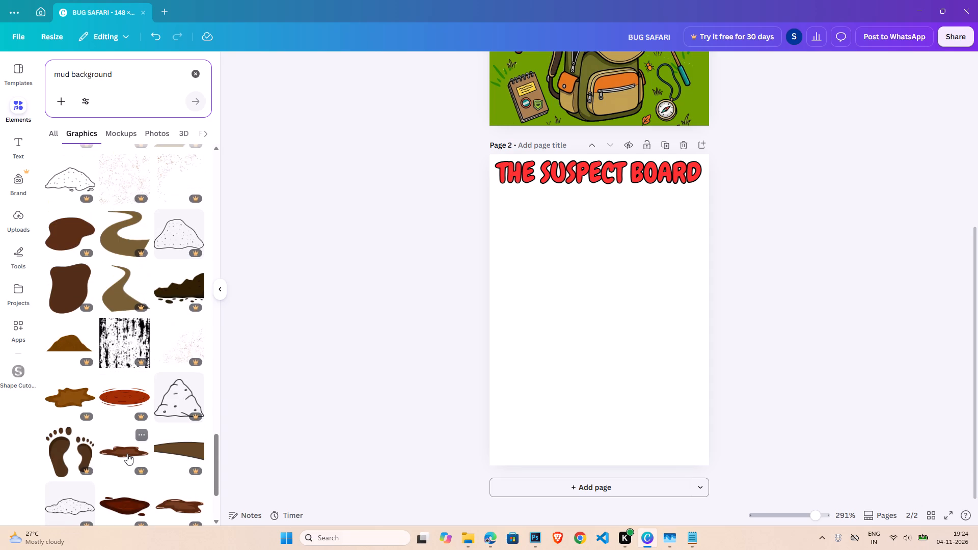
scroll(127, 454, down, 10)
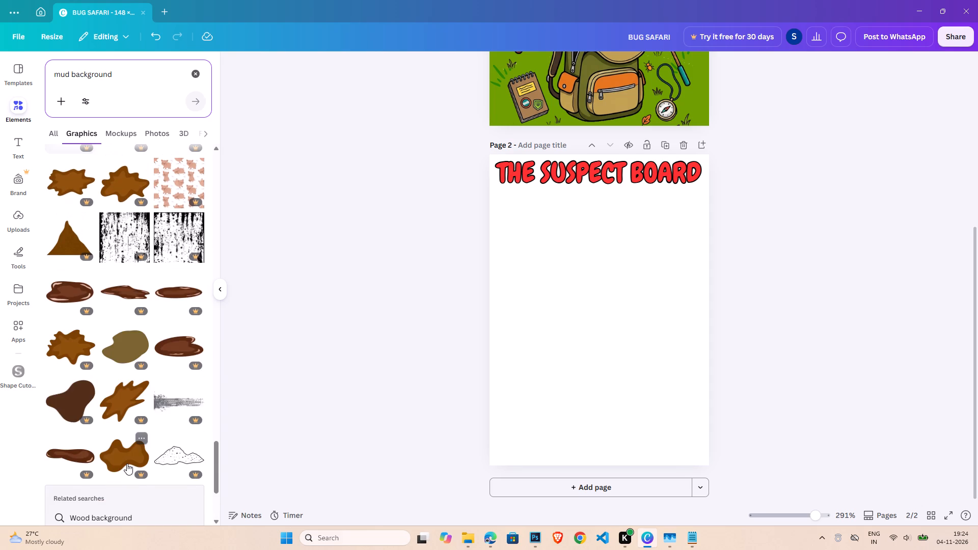
scroll(127, 463, down, 9)
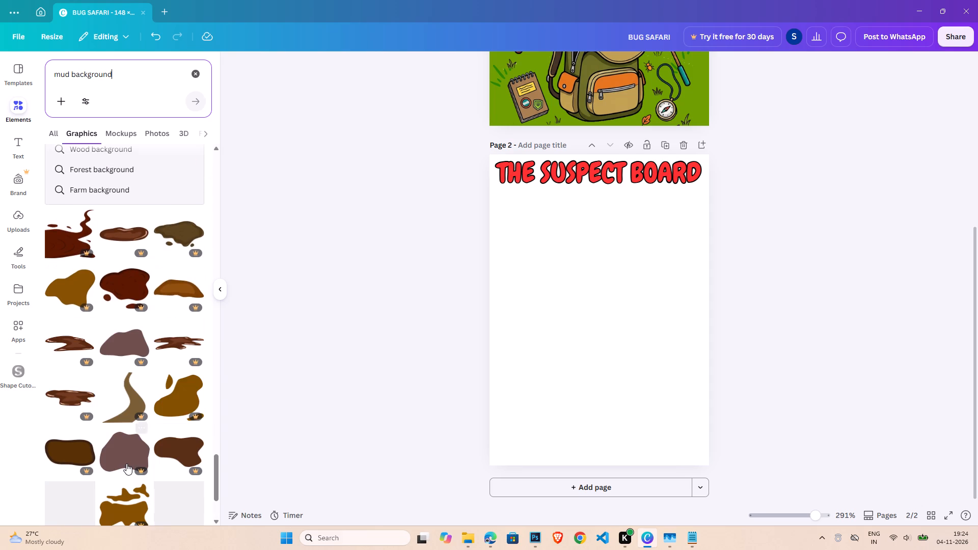
scroll(125, 470, down, 5)
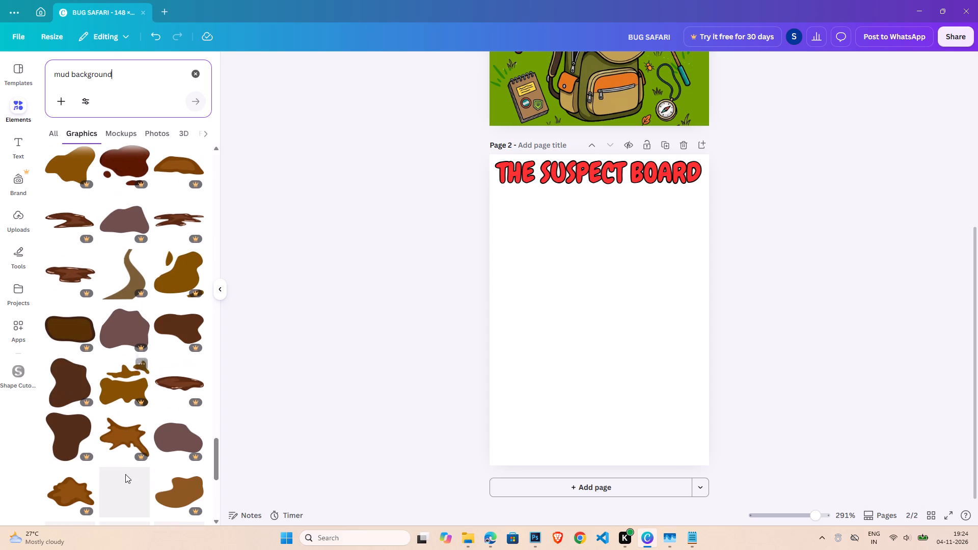
scroll(144, 451, down, 8)
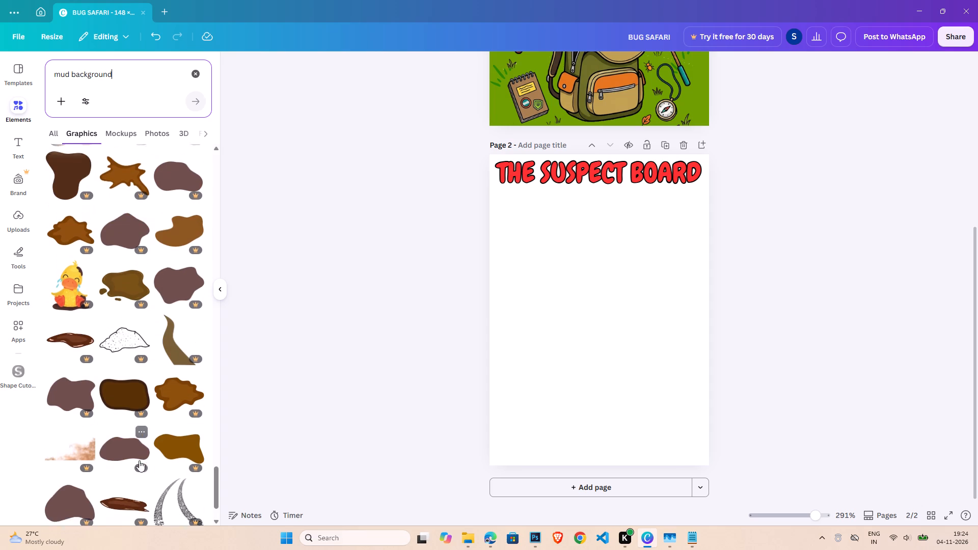
scroll(139, 460, down, 5)
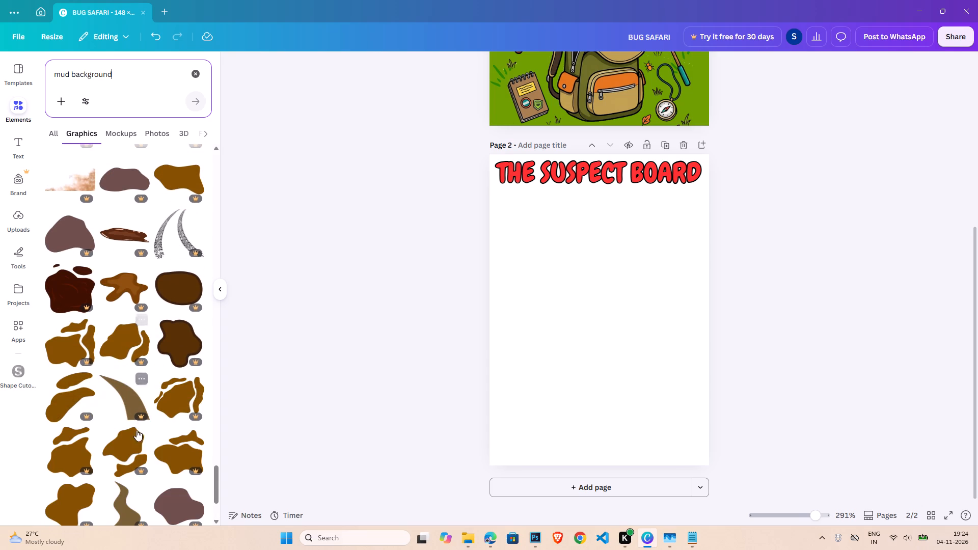
scroll(137, 464, down, 14)
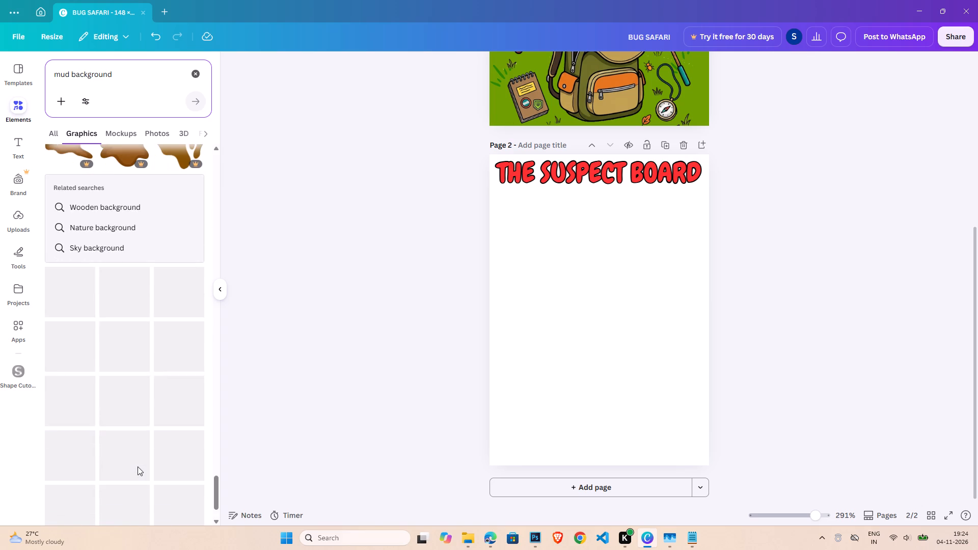
scroll(138, 466, down, 5)
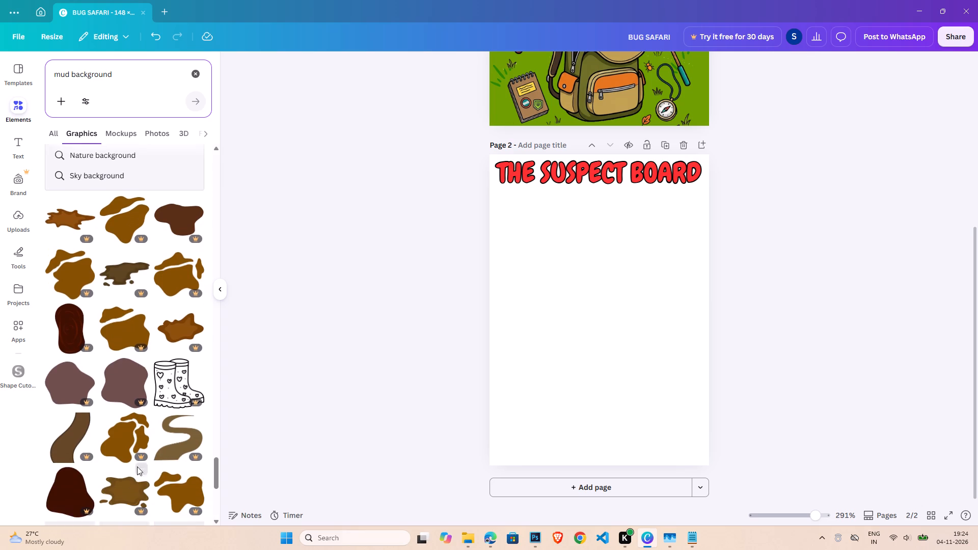
scroll(137, 466, down, 5)
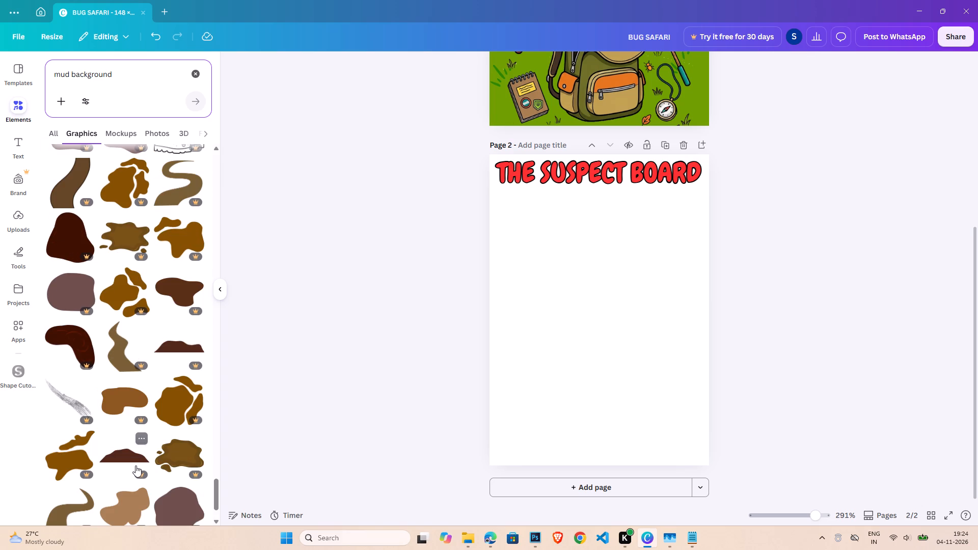
scroll(133, 469, down, 5)
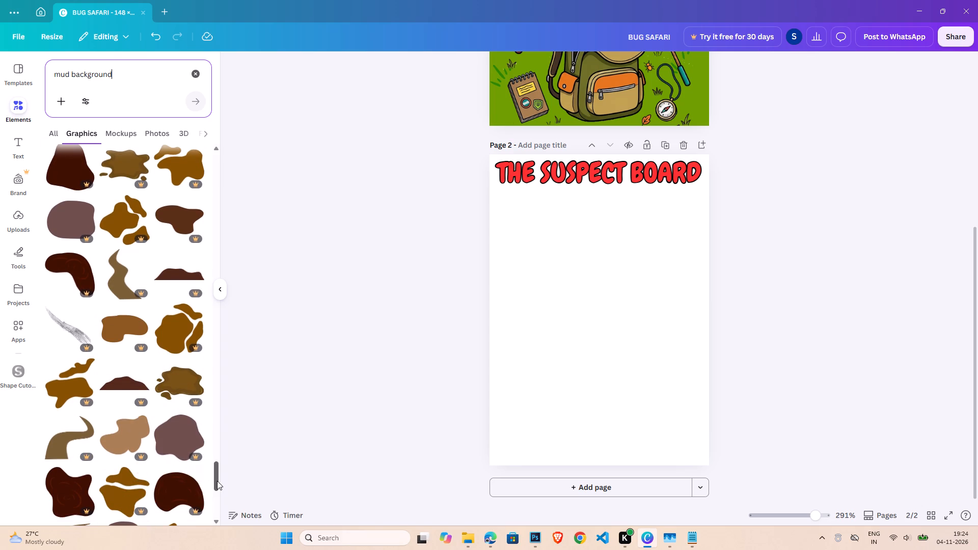
drag(217, 481, 315, 28)
scroll(190, 254, up, 9)
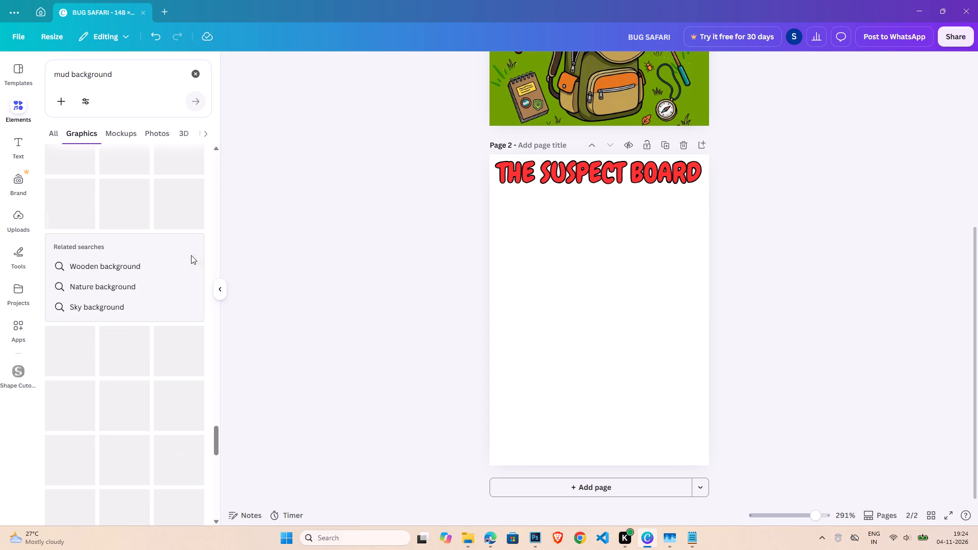
drag(214, 434, 230, 128)
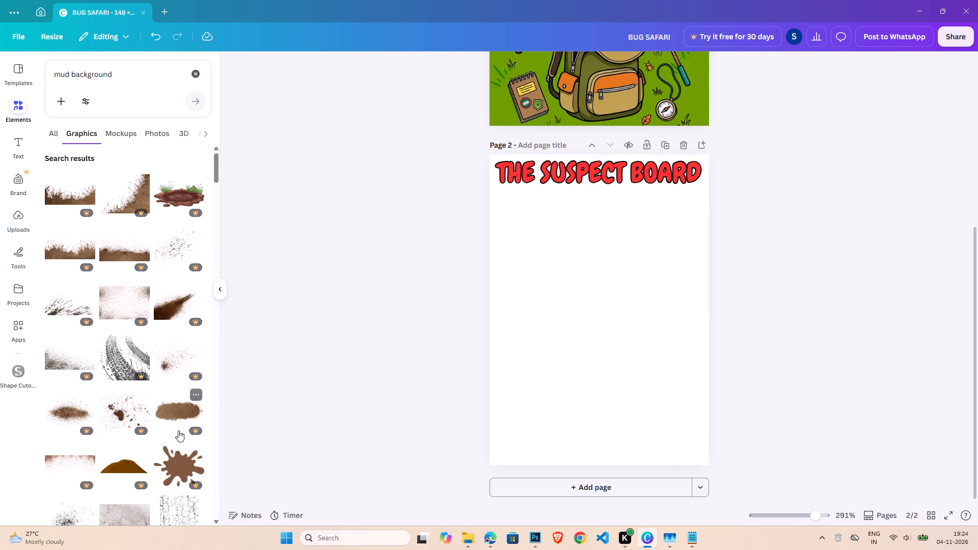
Search the graphics for "mud" again and add the rectangular brown soil block with the grassy top edge to page 2.
drag(120, 75, 71, 70)
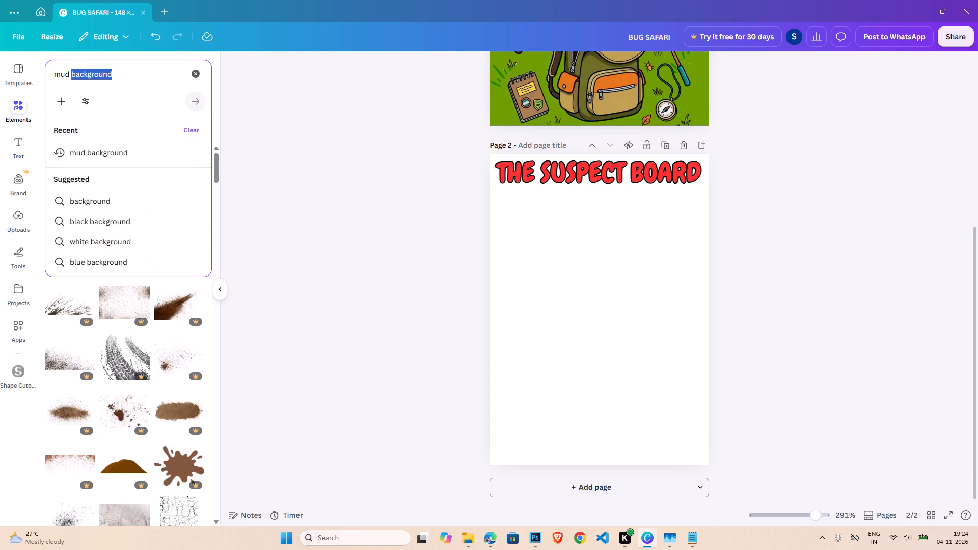
drag(71, 70, 71, 70)
key(BackSpace)
key(BackSpace)
key(Return)
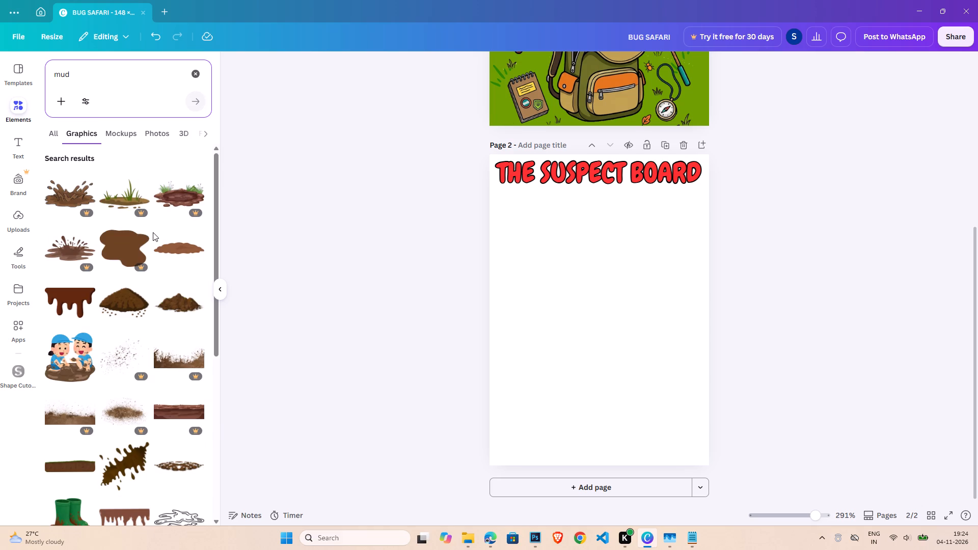
scroll(150, 267, down, 4)
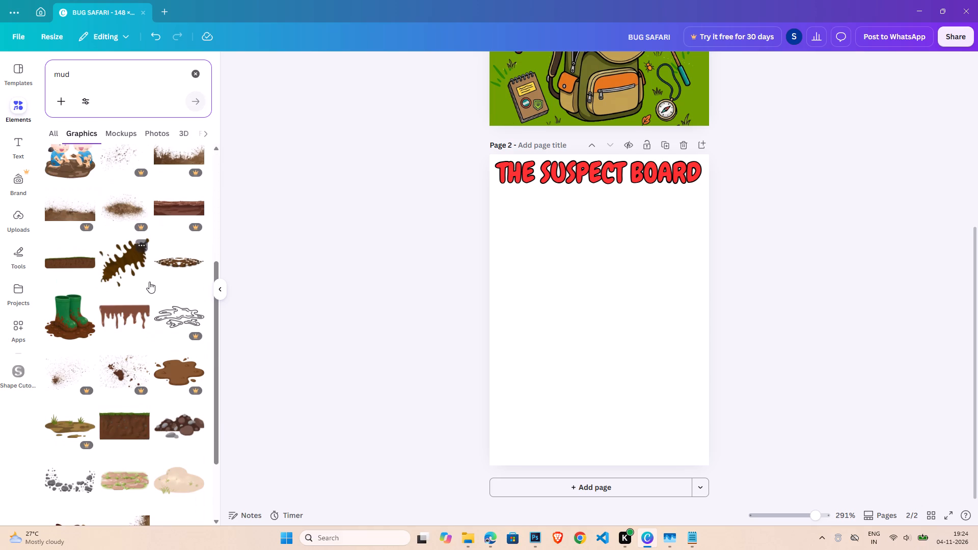
click(115, 426)
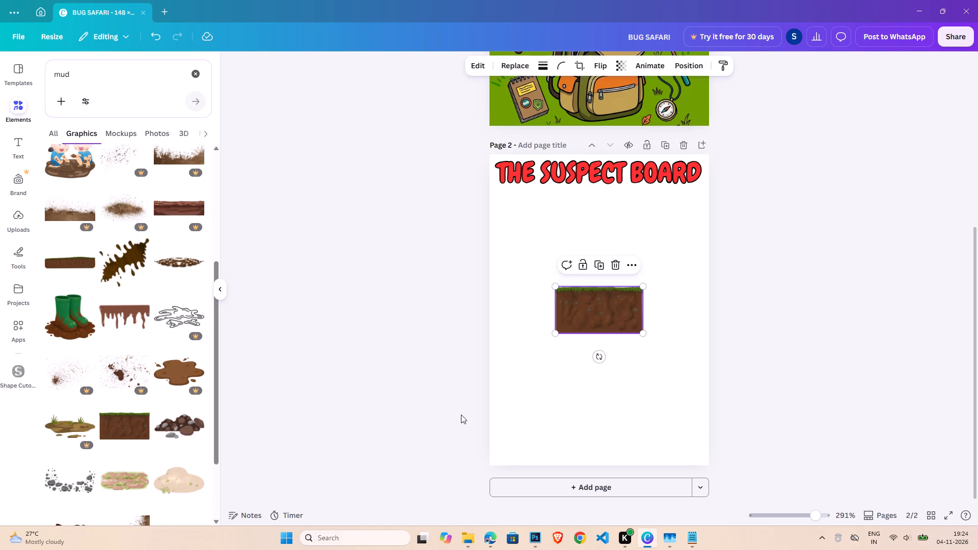
Enlarge and position the soil graphic to cover all of page 2 behind the title, with its grassy edge mostly above the page.
drag(595, 324, 511, 169)
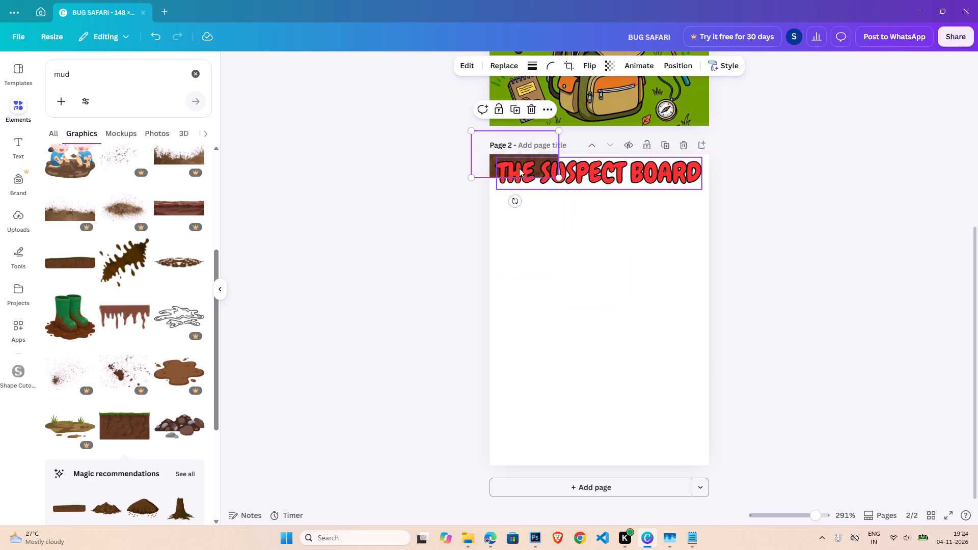
drag(562, 178, 671, 266)
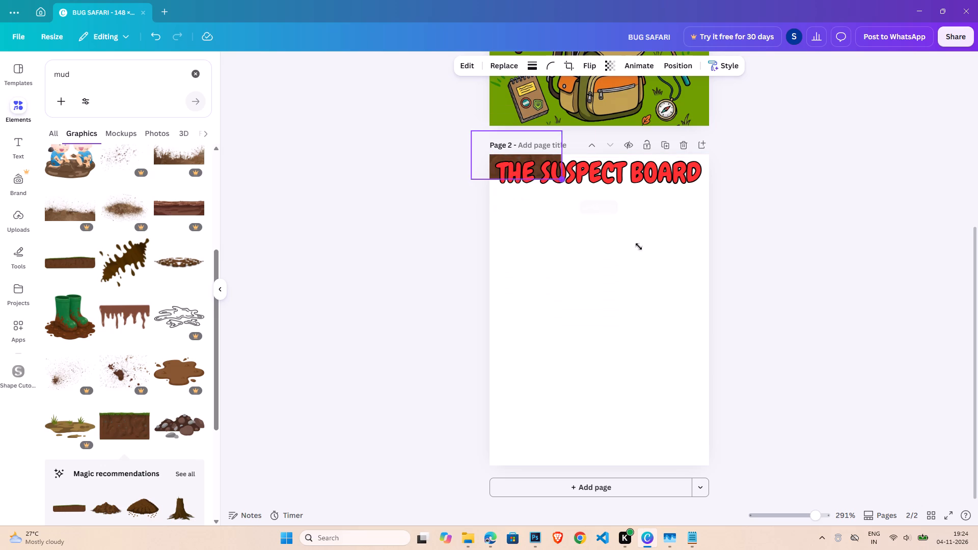
drag(671, 266, 772, 343)
drag(641, 233, 618, 231)
drag(769, 301, 977, 538)
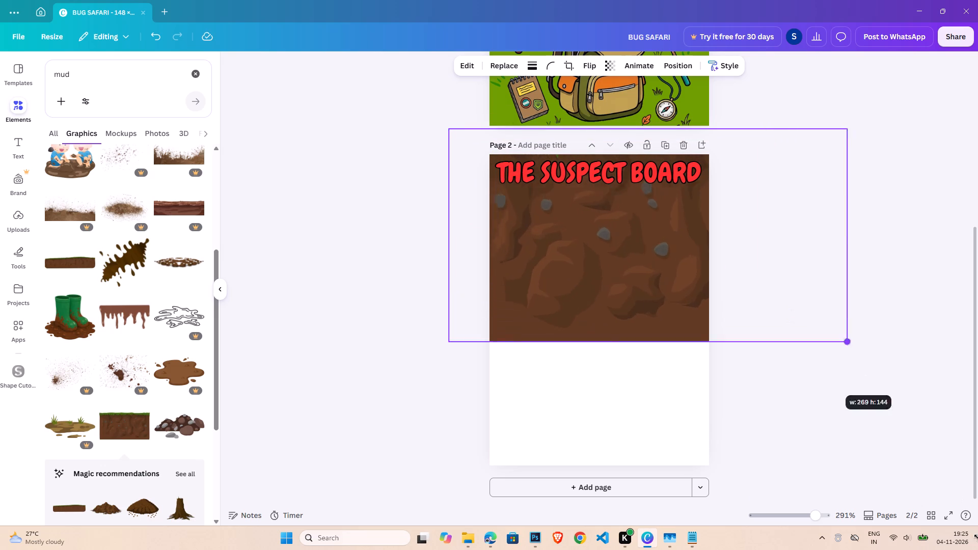
drag(977, 538, 977, 540)
drag(659, 321, 465, 306)
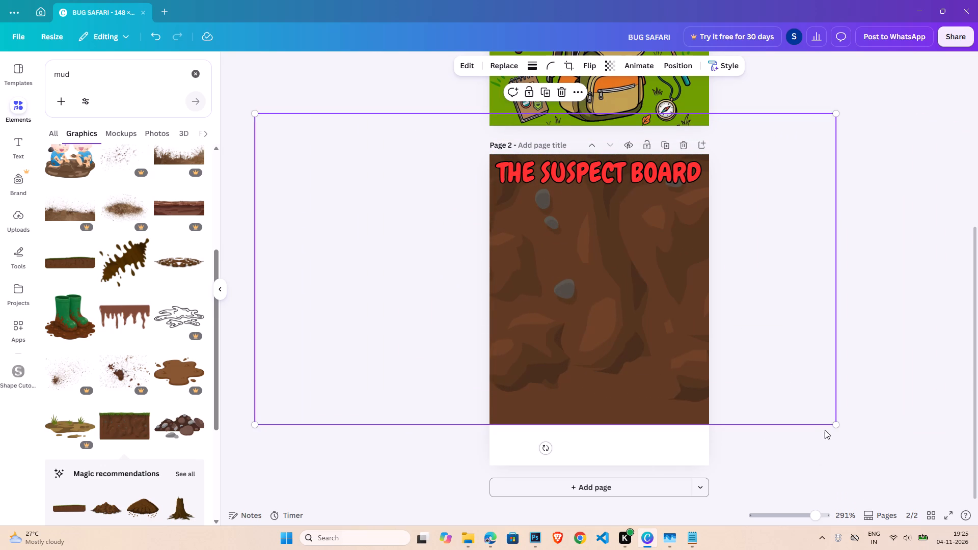
drag(832, 421, 906, 516)
drag(627, 325, 619, 347)
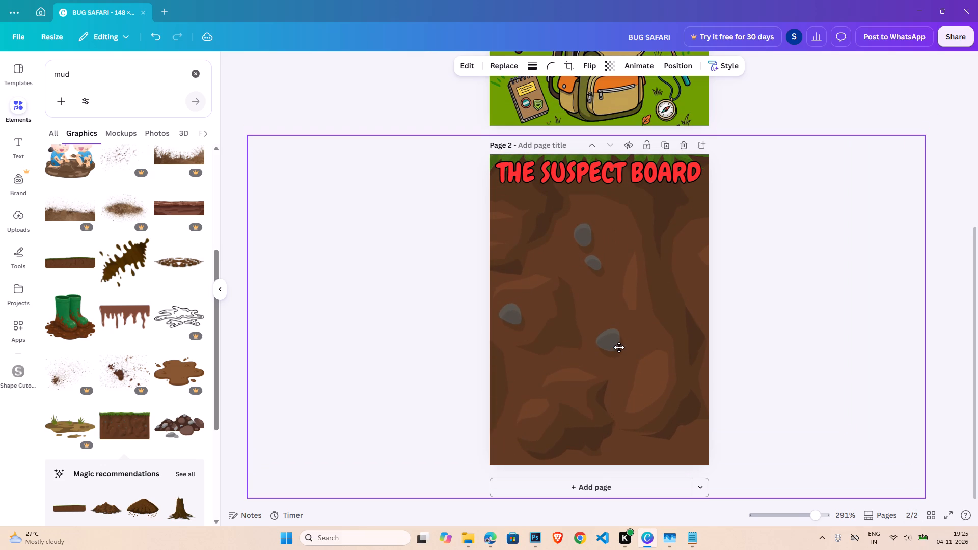
drag(619, 347, 616, 327)
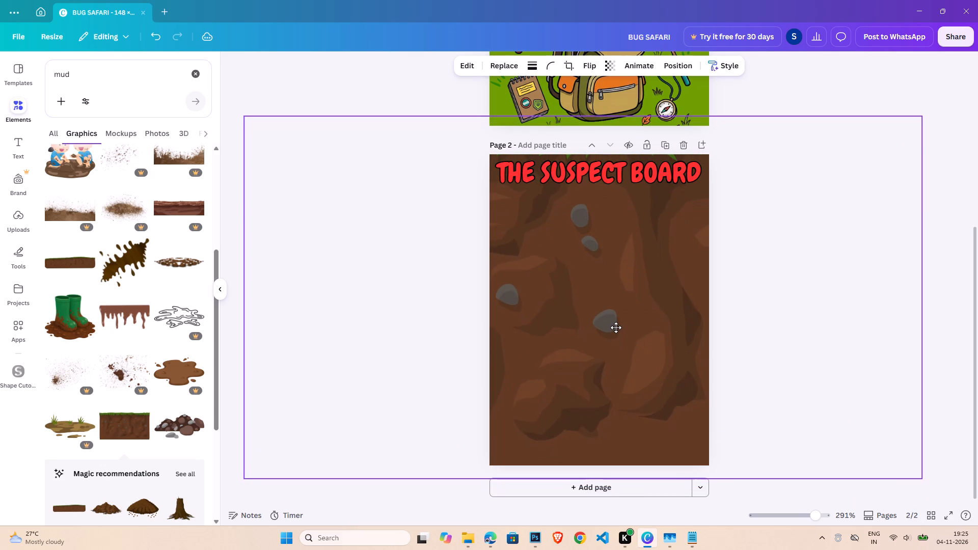
drag(616, 327, 616, 326)
click(377, 243)
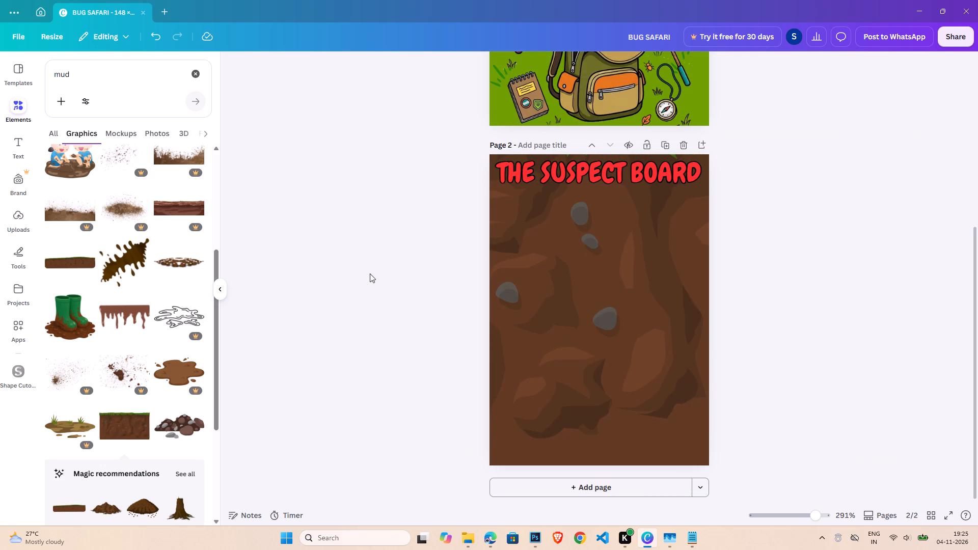
Search the graphics for "foot" and add the single solid black footprint to page 2.
click(568, 183)
click(455, 246)
double_click(81, 73)
key(f)
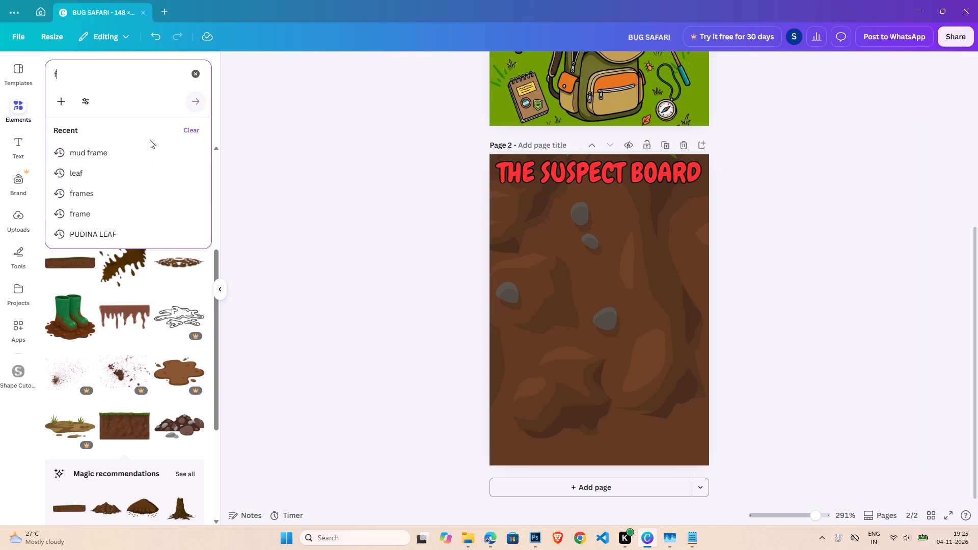
key(o)
text(ot)
key(Return)
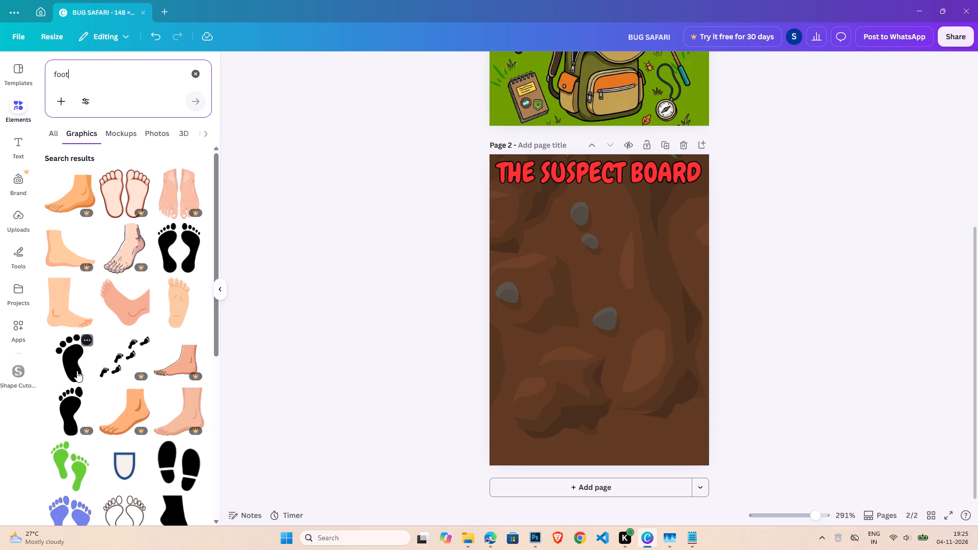
click(77, 371)
Rotate the footprint clockwise onto a diagonal, shrink it to a small print and place it in the upper right area of page 2.
drag(598, 382, 596, 383)
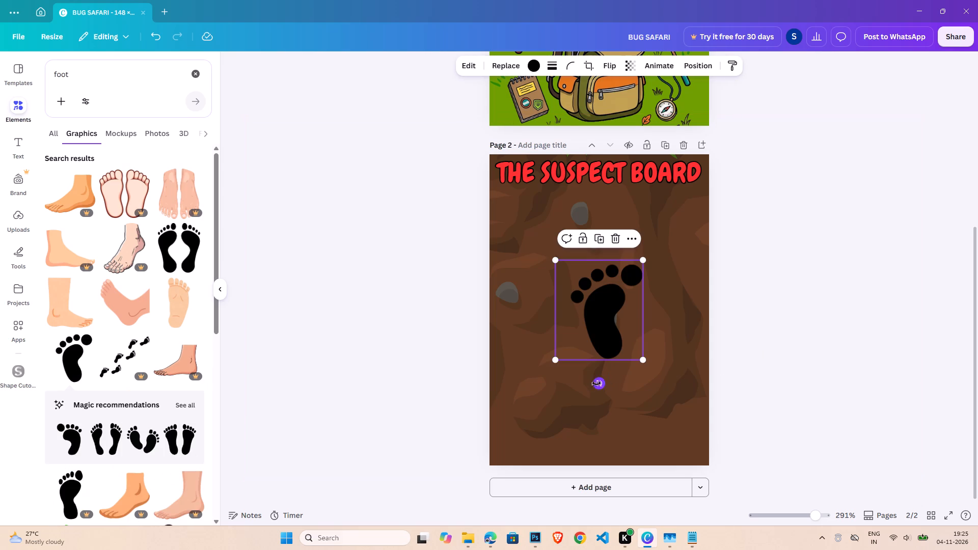
drag(596, 383, 534, 366)
drag(609, 245, 608, 245)
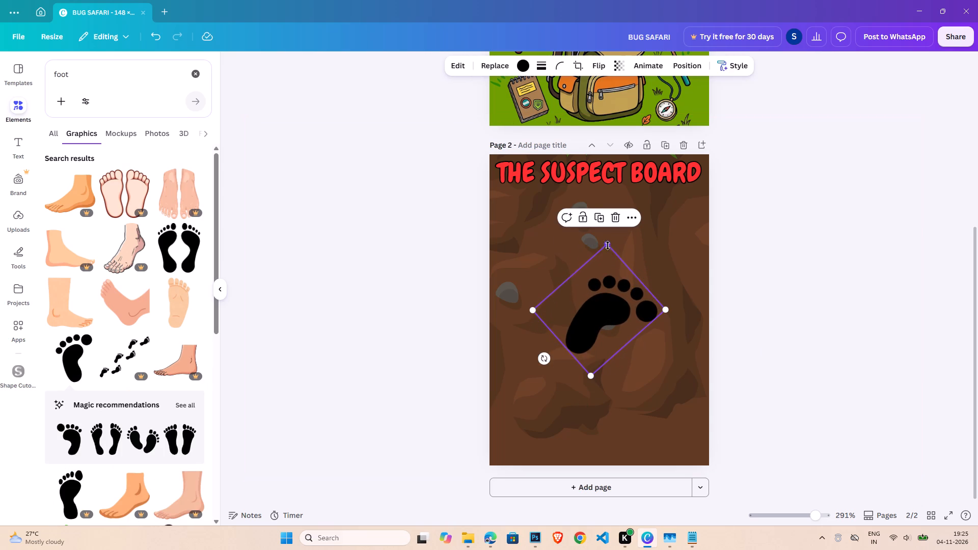
drag(608, 245, 590, 342)
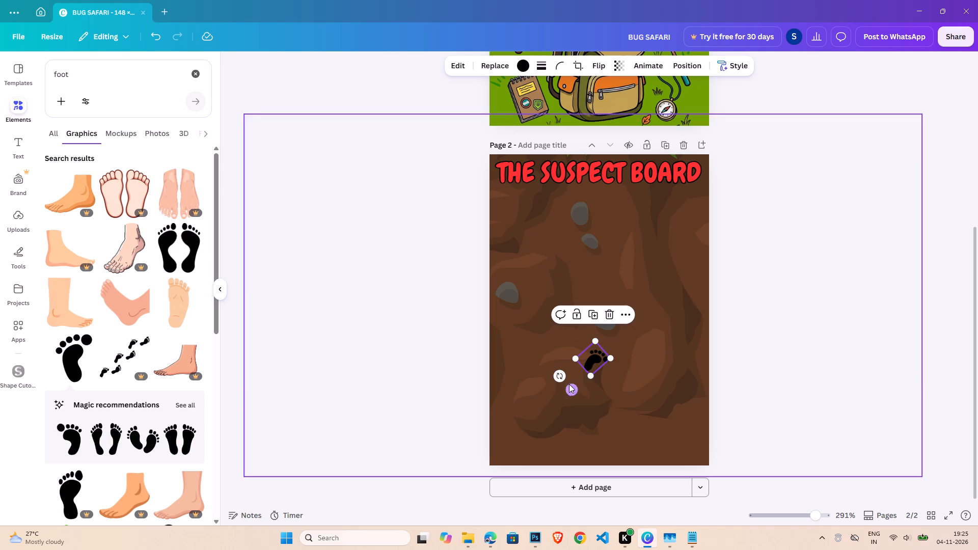
drag(570, 390, 624, 276)
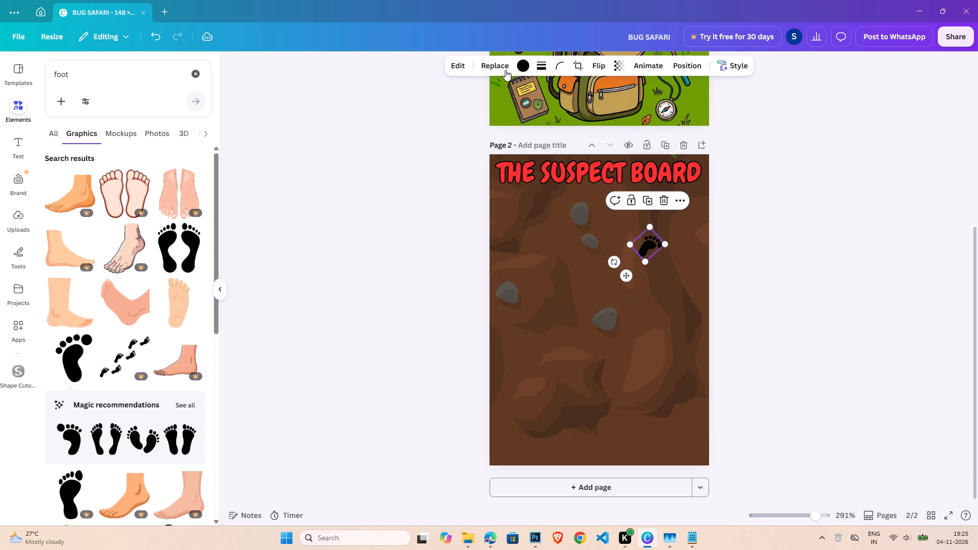
Recolour the footprint with the very dark maroon from the ladybird photo colours.
click(526, 64)
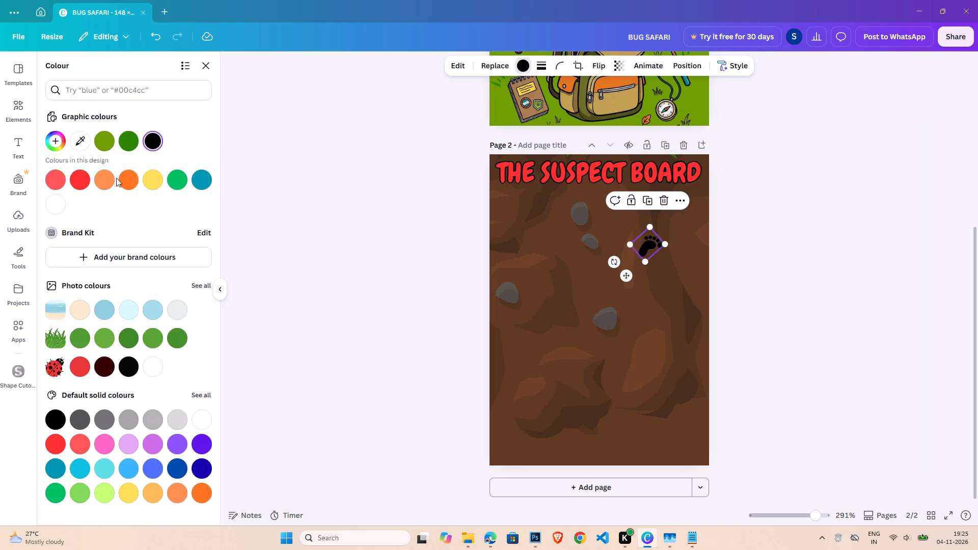
click(110, 372)
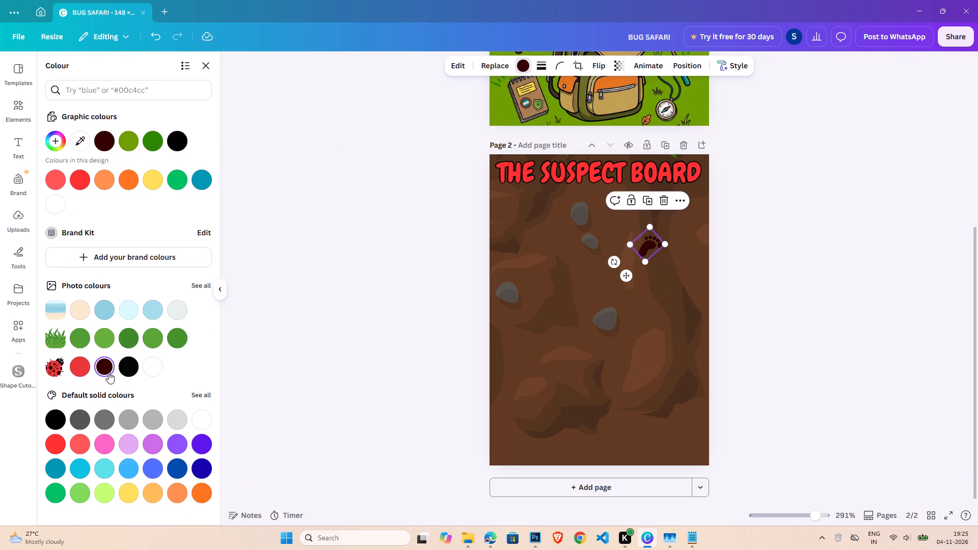
click(718, 266)
click(736, 262)
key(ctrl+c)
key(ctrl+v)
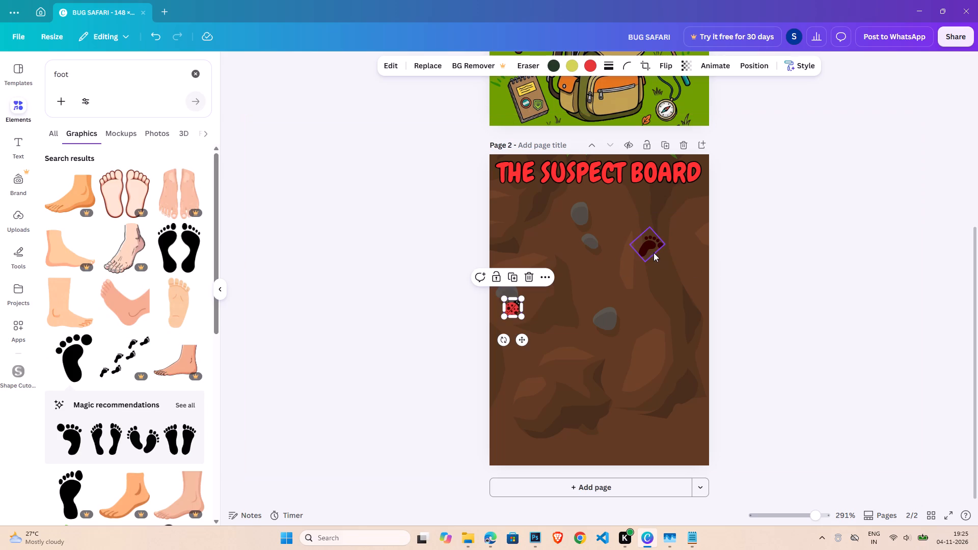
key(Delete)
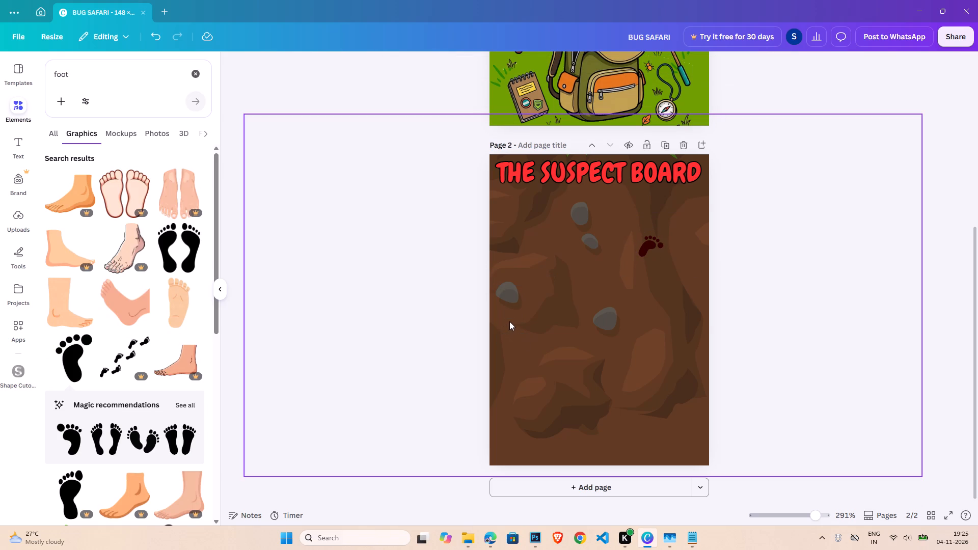
Lock the soil background graphic on page 2.
click(427, 318)
click(537, 305)
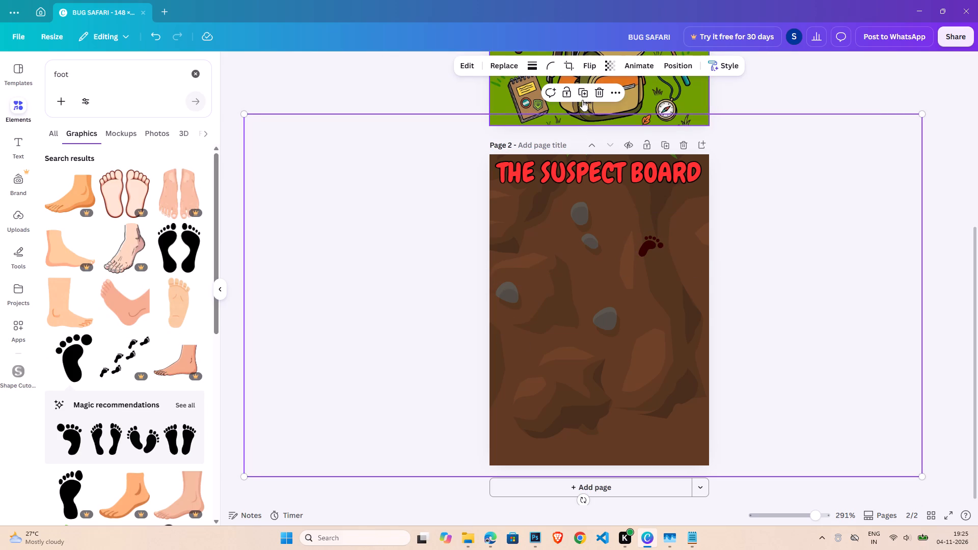
click(567, 93)
click(807, 268)
Duplicate the maroon footprint, flip the copy horizontally and place it just to the right of the original.
click(648, 249)
key(ctrl+c)
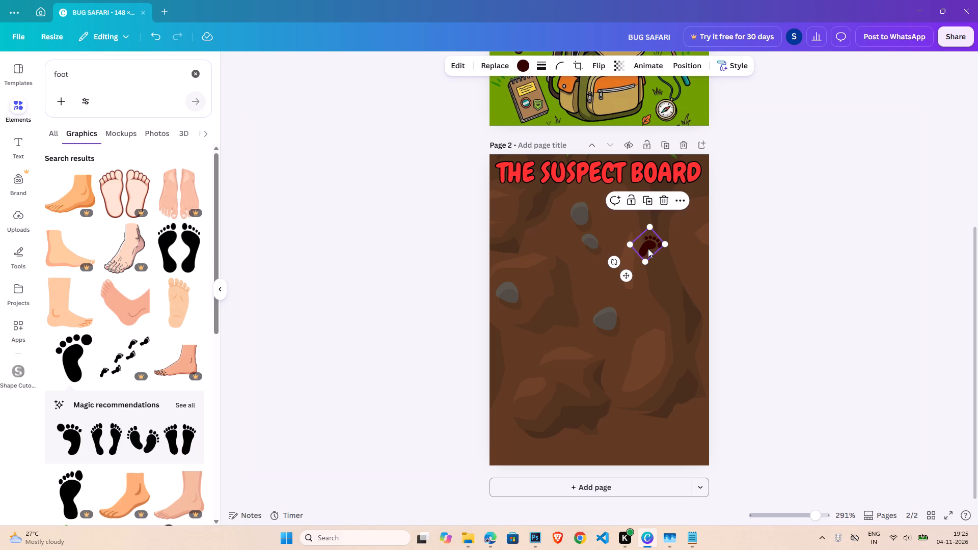
key(ctrl+v)
click(607, 68)
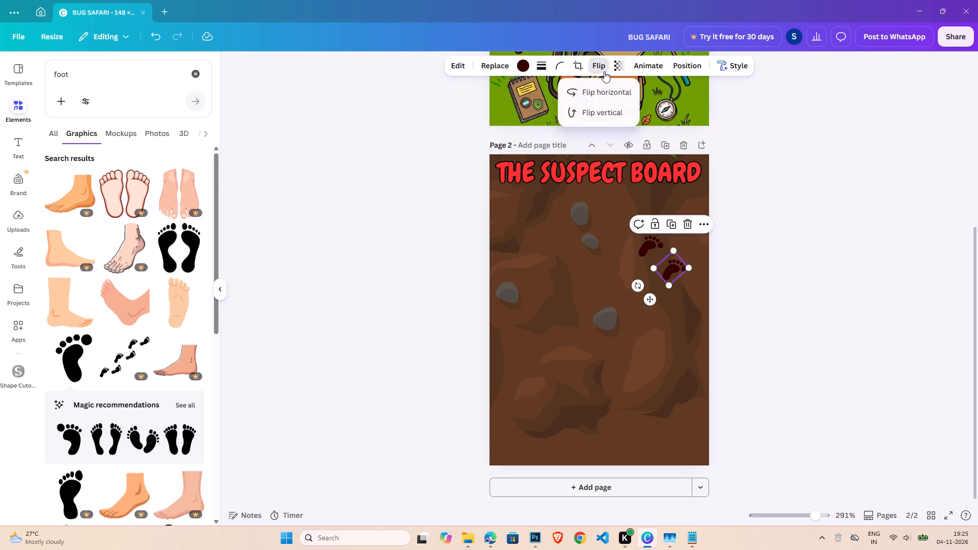
click(607, 88)
click(789, 311)
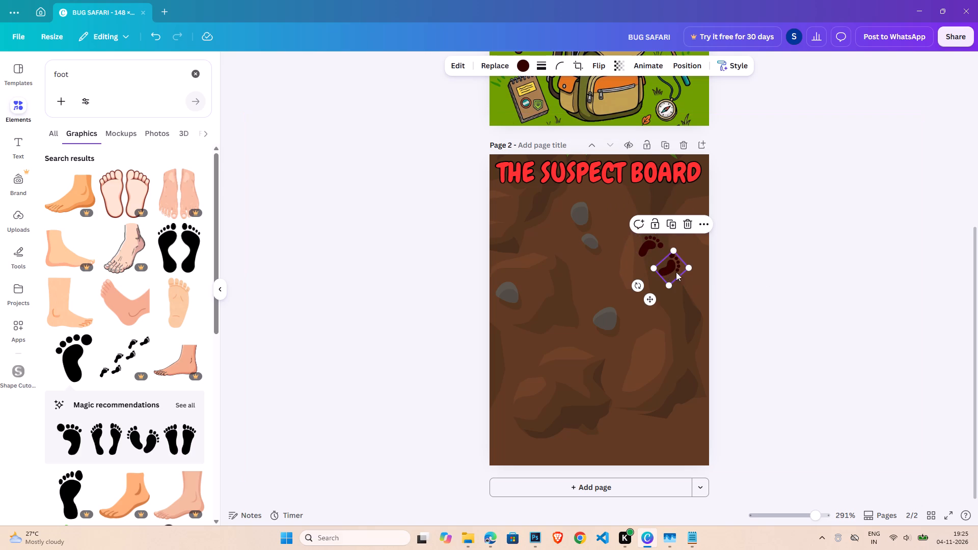
click(731, 281)
drag(671, 268, 680, 255)
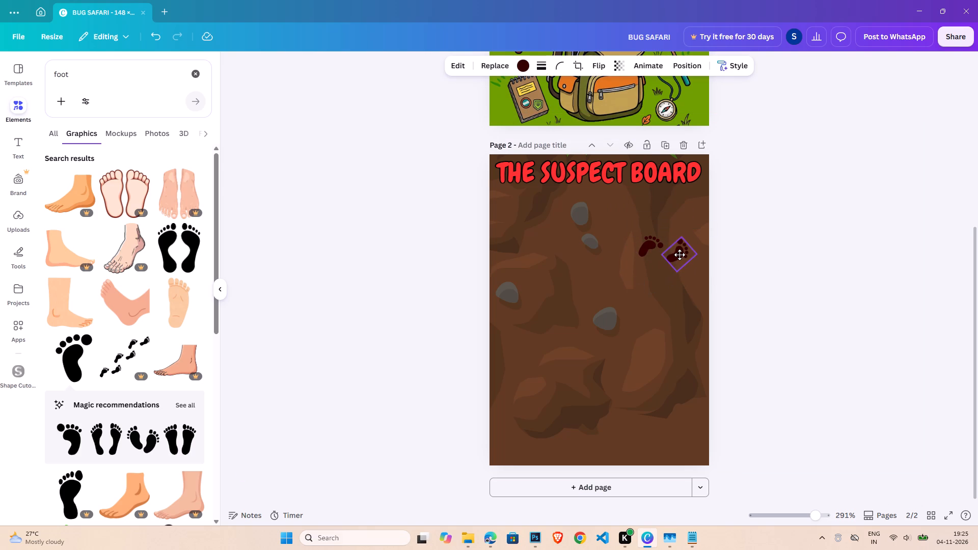
drag(680, 255, 680, 254)
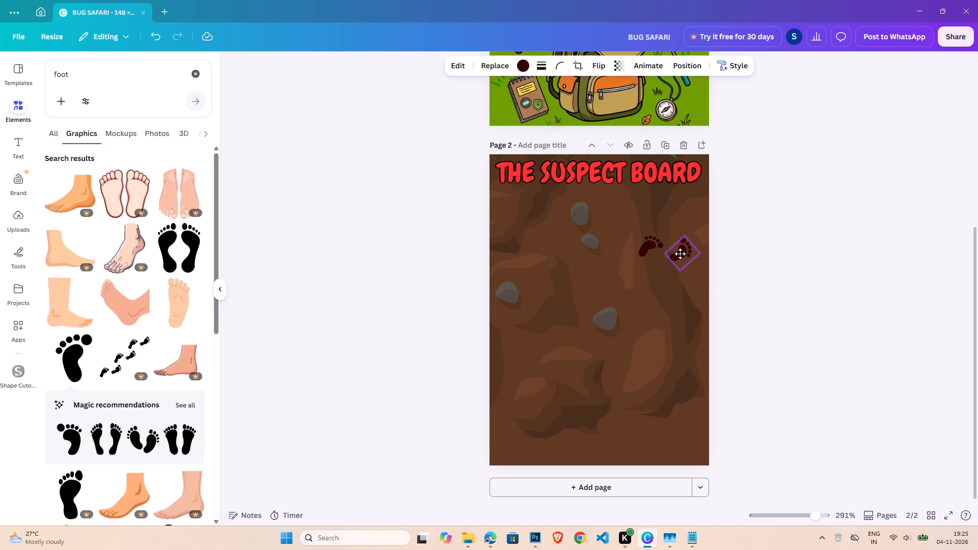
drag(680, 254, 677, 252)
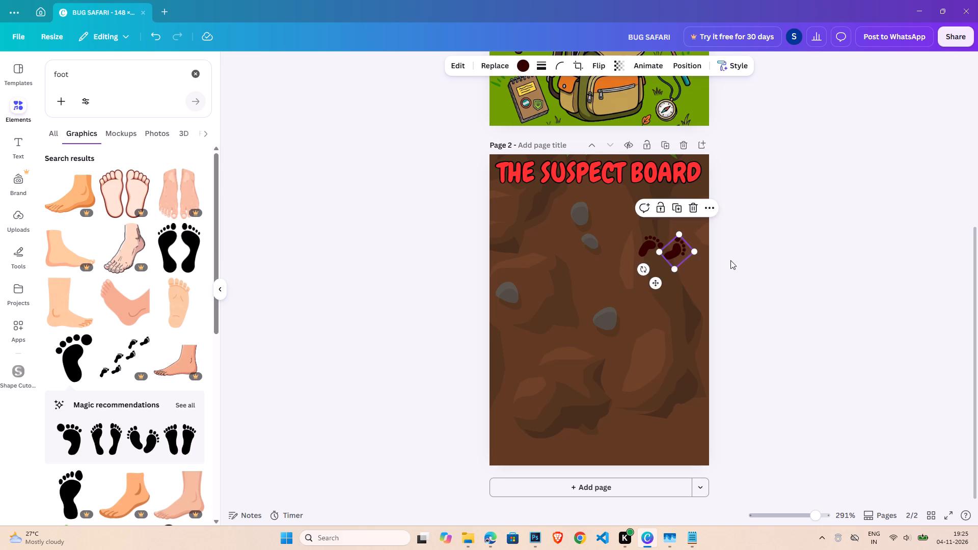
click(788, 274)
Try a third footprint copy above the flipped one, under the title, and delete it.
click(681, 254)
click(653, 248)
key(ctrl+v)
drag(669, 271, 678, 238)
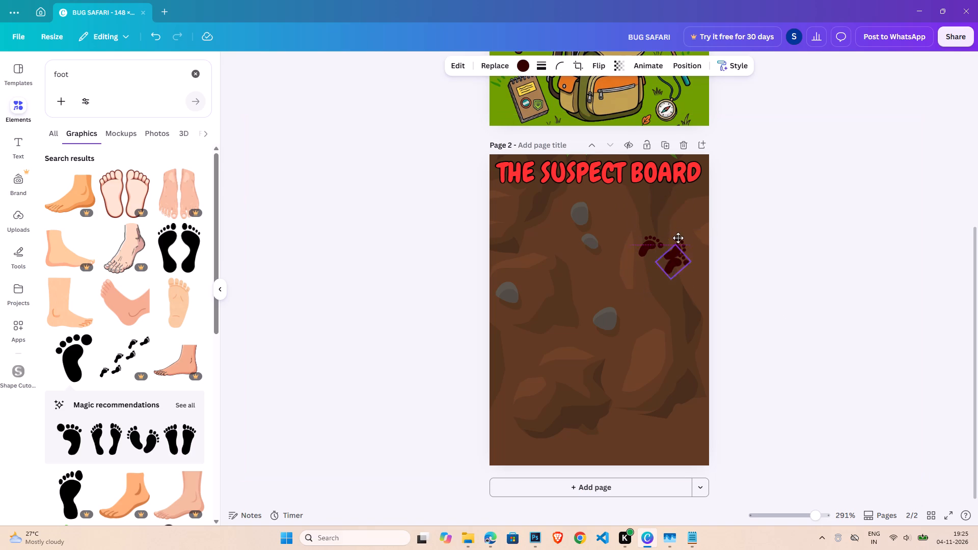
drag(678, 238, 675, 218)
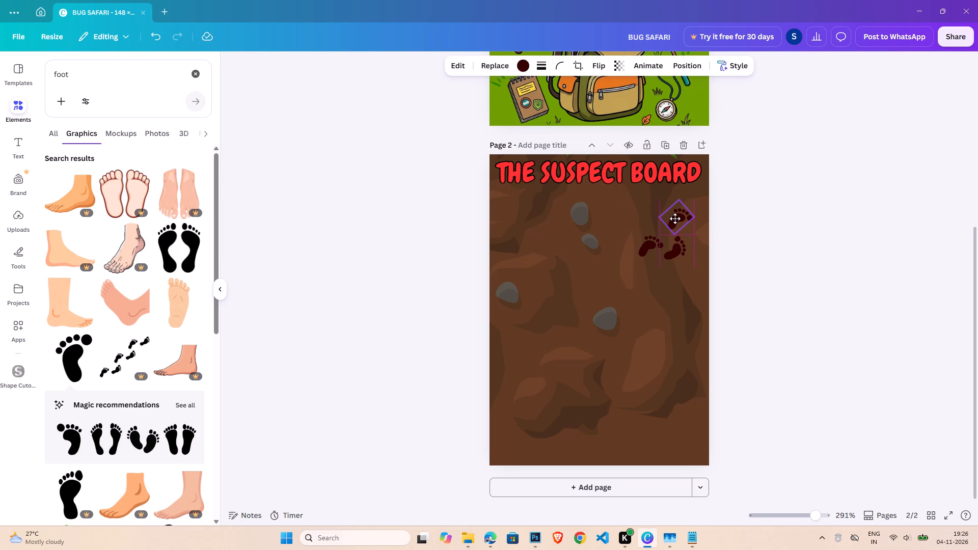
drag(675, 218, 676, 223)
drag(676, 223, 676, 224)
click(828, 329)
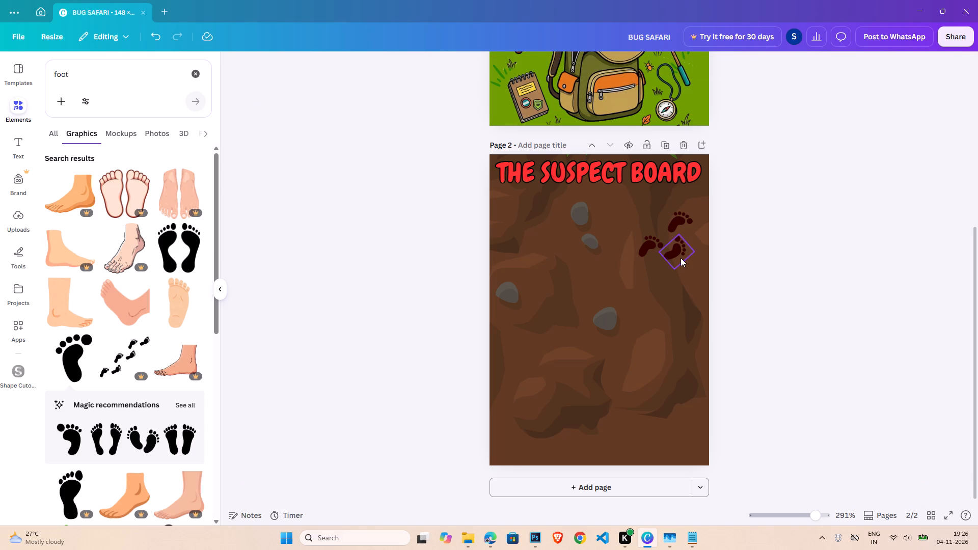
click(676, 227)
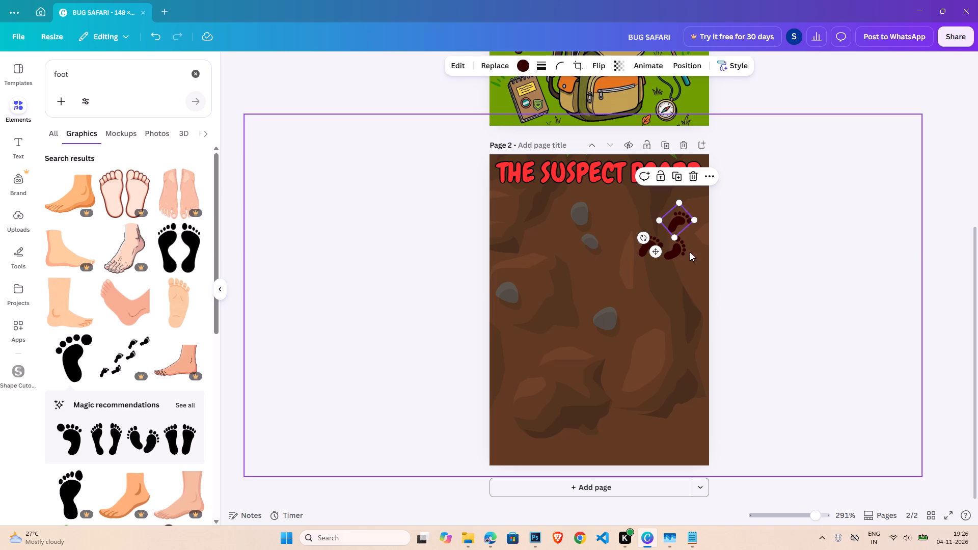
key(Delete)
Move the flipped footprint farther from the original, slightly up and to the right, so the pair looks like walking steps.
drag(686, 252, 697, 241)
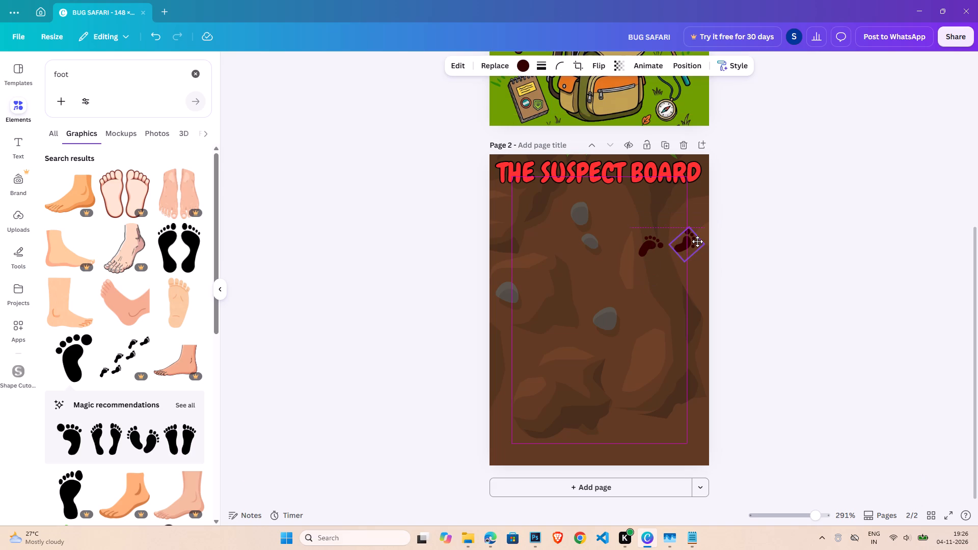
drag(697, 241, 695, 240)
click(746, 292)
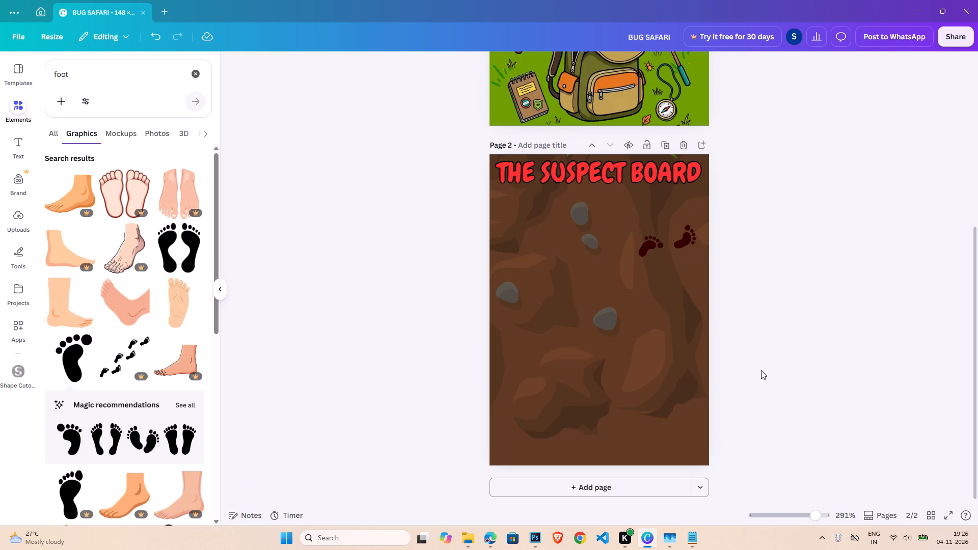
click(761, 370)
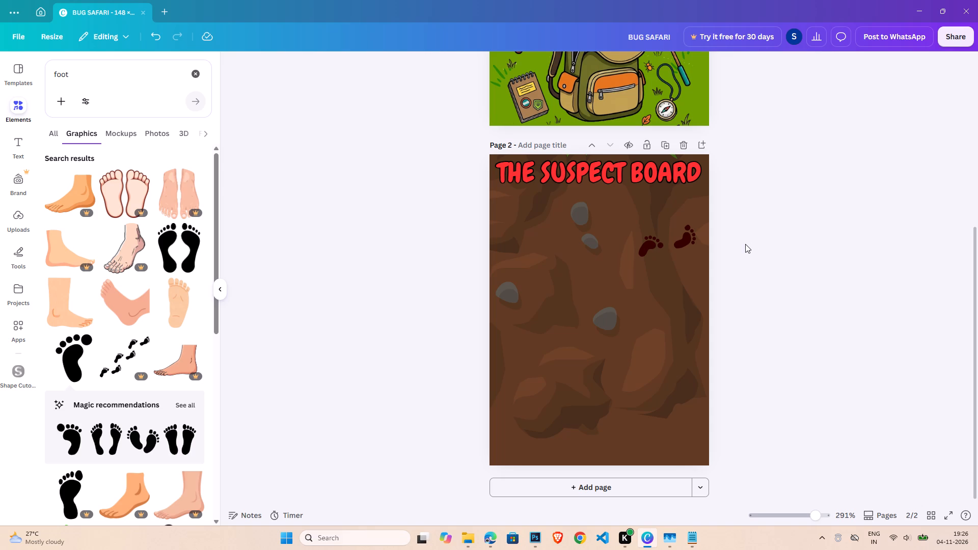
click(742, 245)
Search the graphics for "paper" and look through the results for a suitable sheet for the suspect board.
double_click(72, 69)
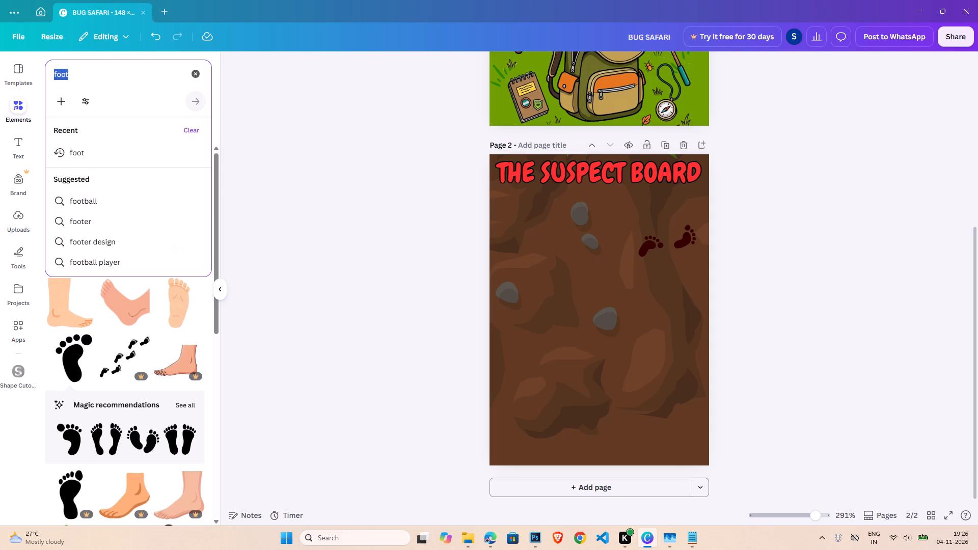
text(paper)
key(Return)
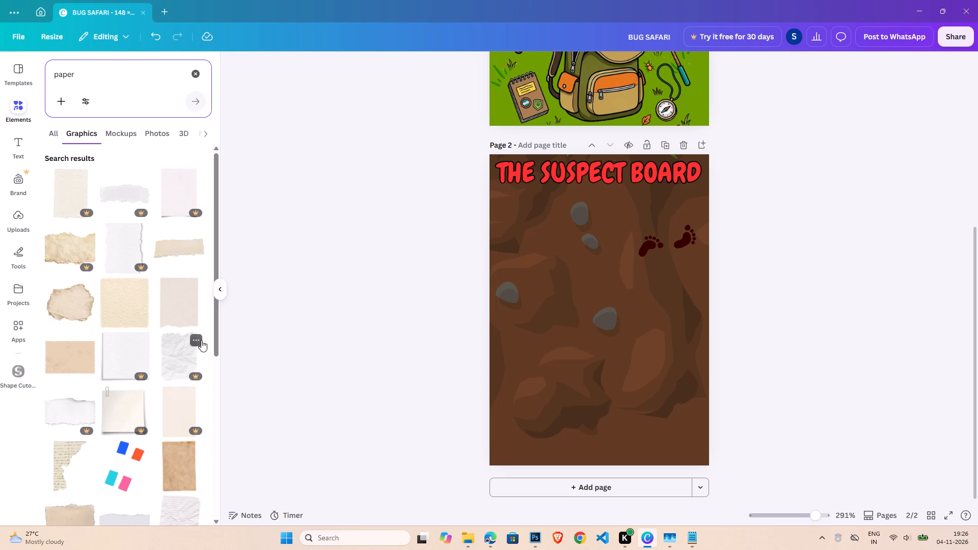
scroll(172, 391, down, 5)
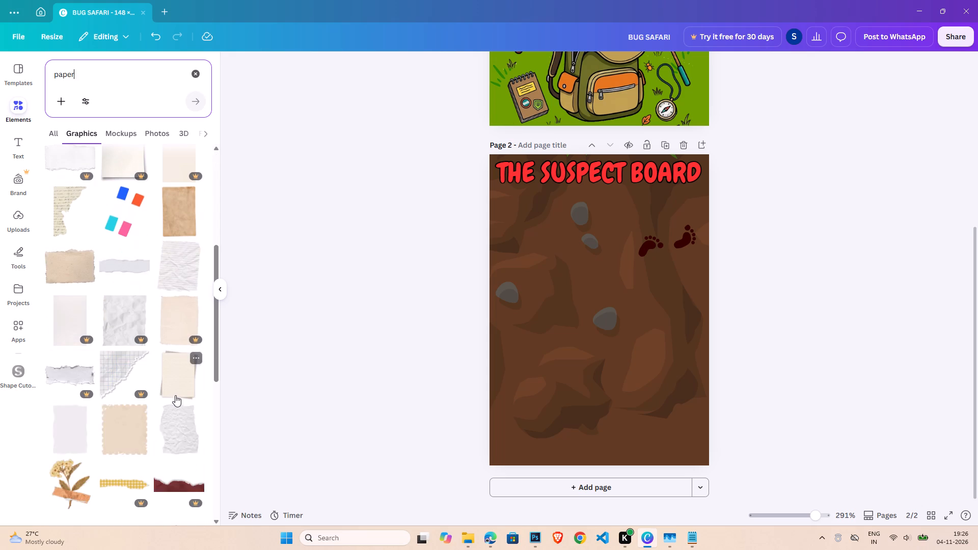
scroll(175, 395, down, 8)
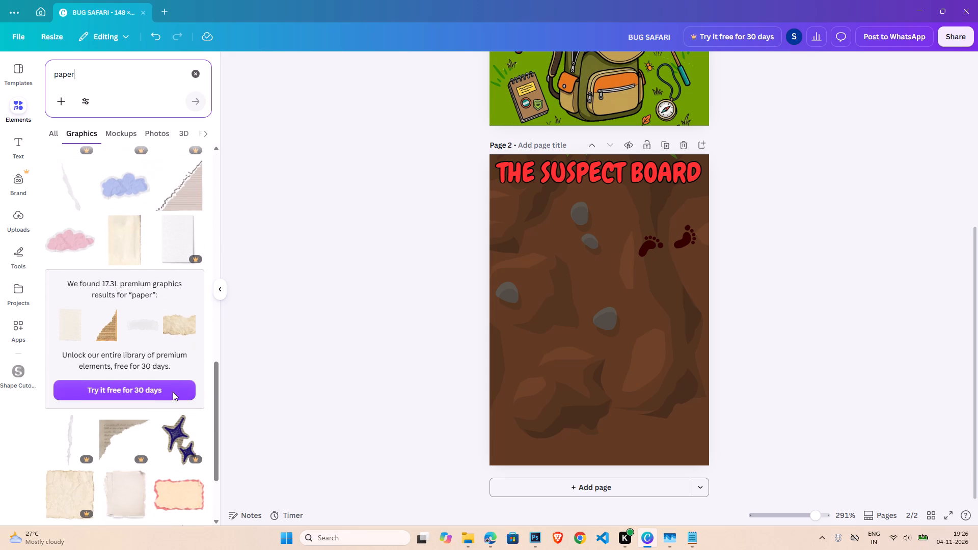
scroll(173, 392, down, 7)
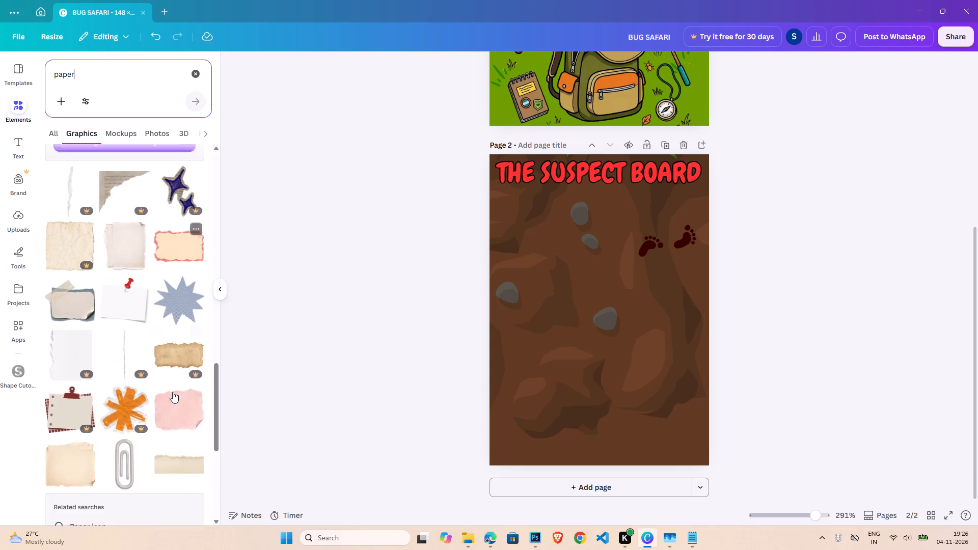
right_click(174, 396)
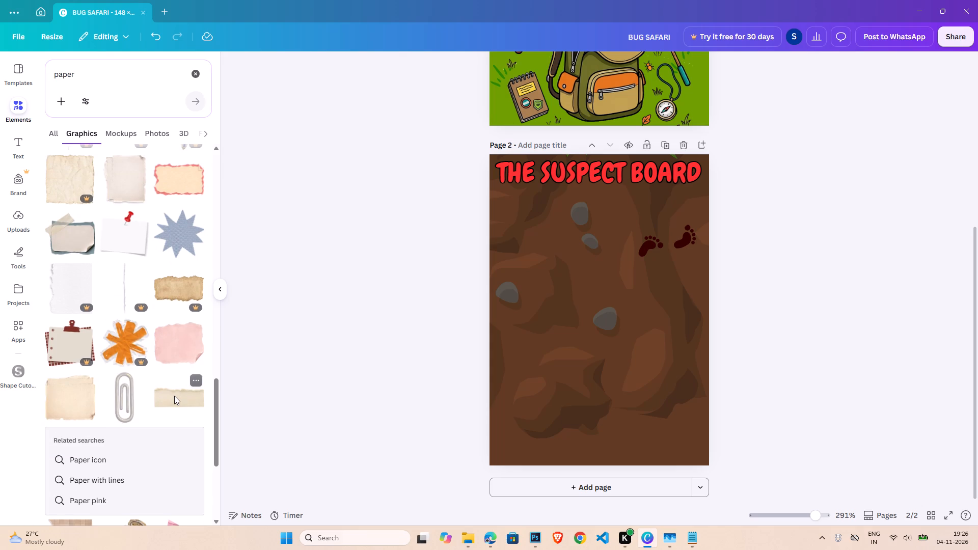